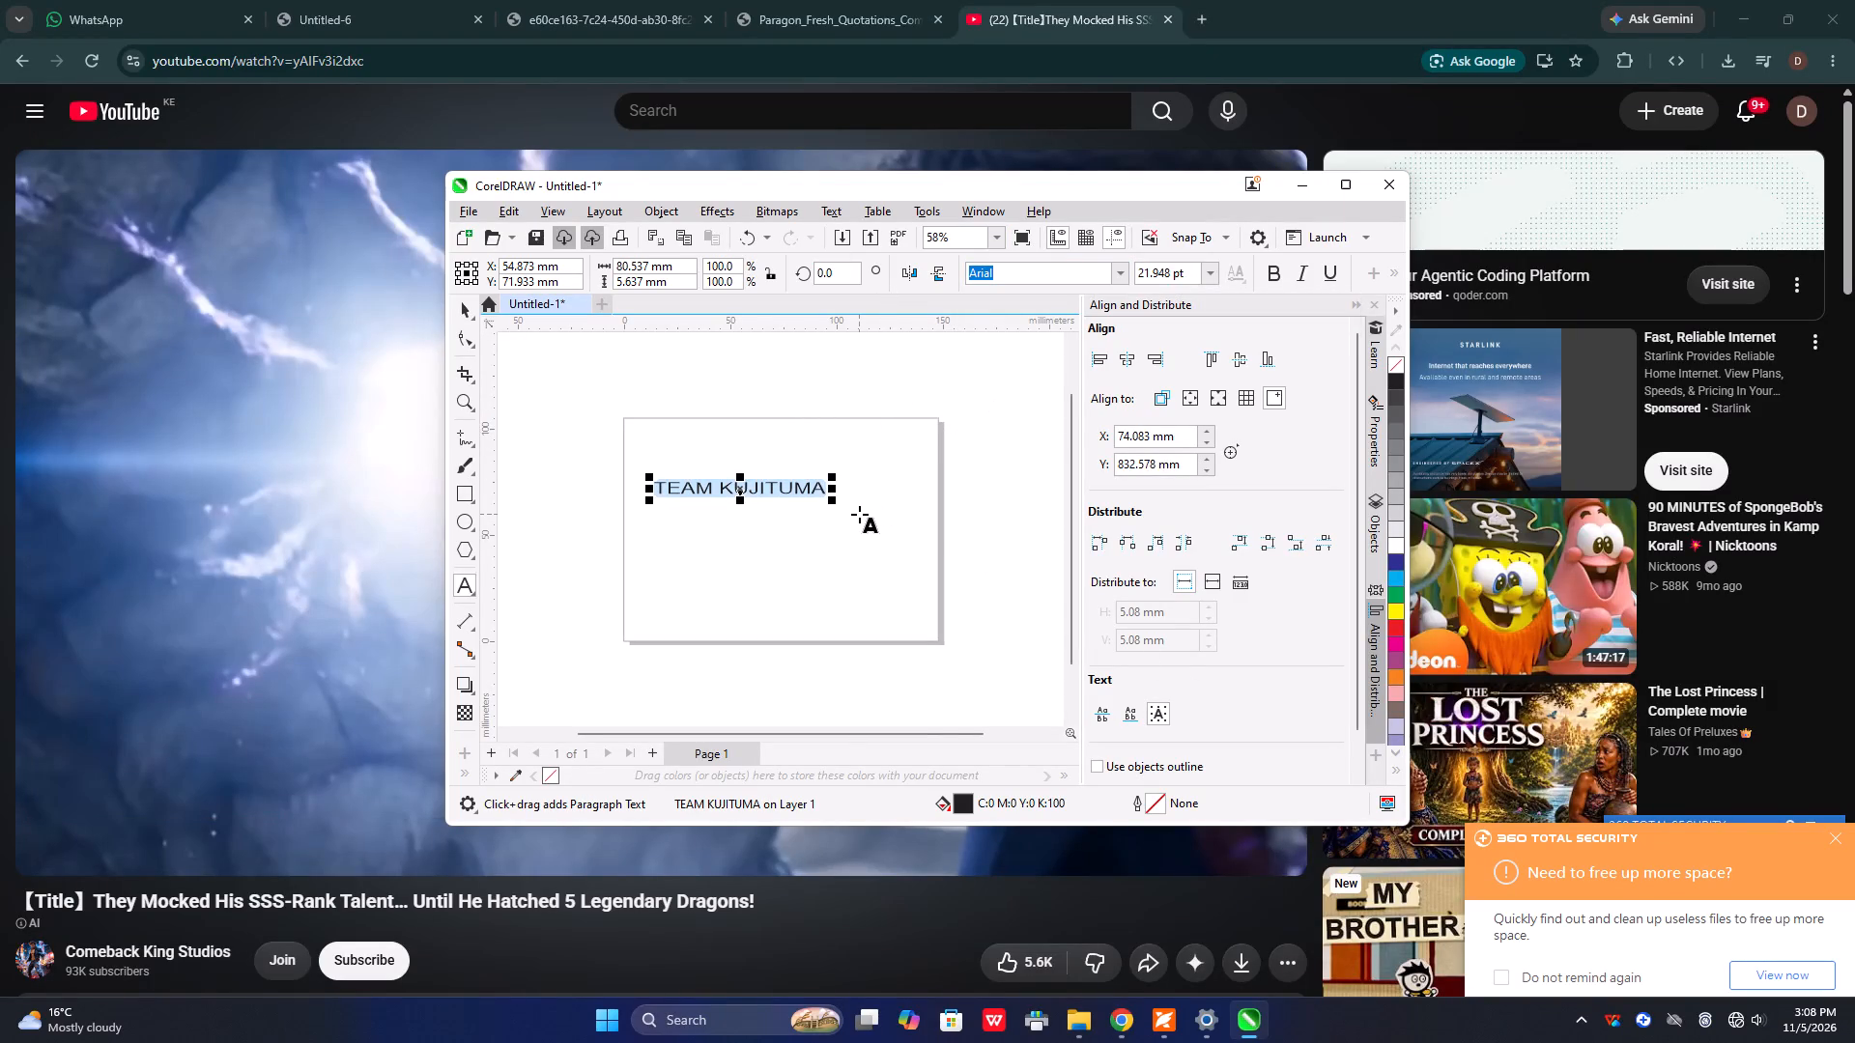
Replace the artistic text "TEAM KUJITUMA" with "DRY CLEANER".
key("BackSpace")
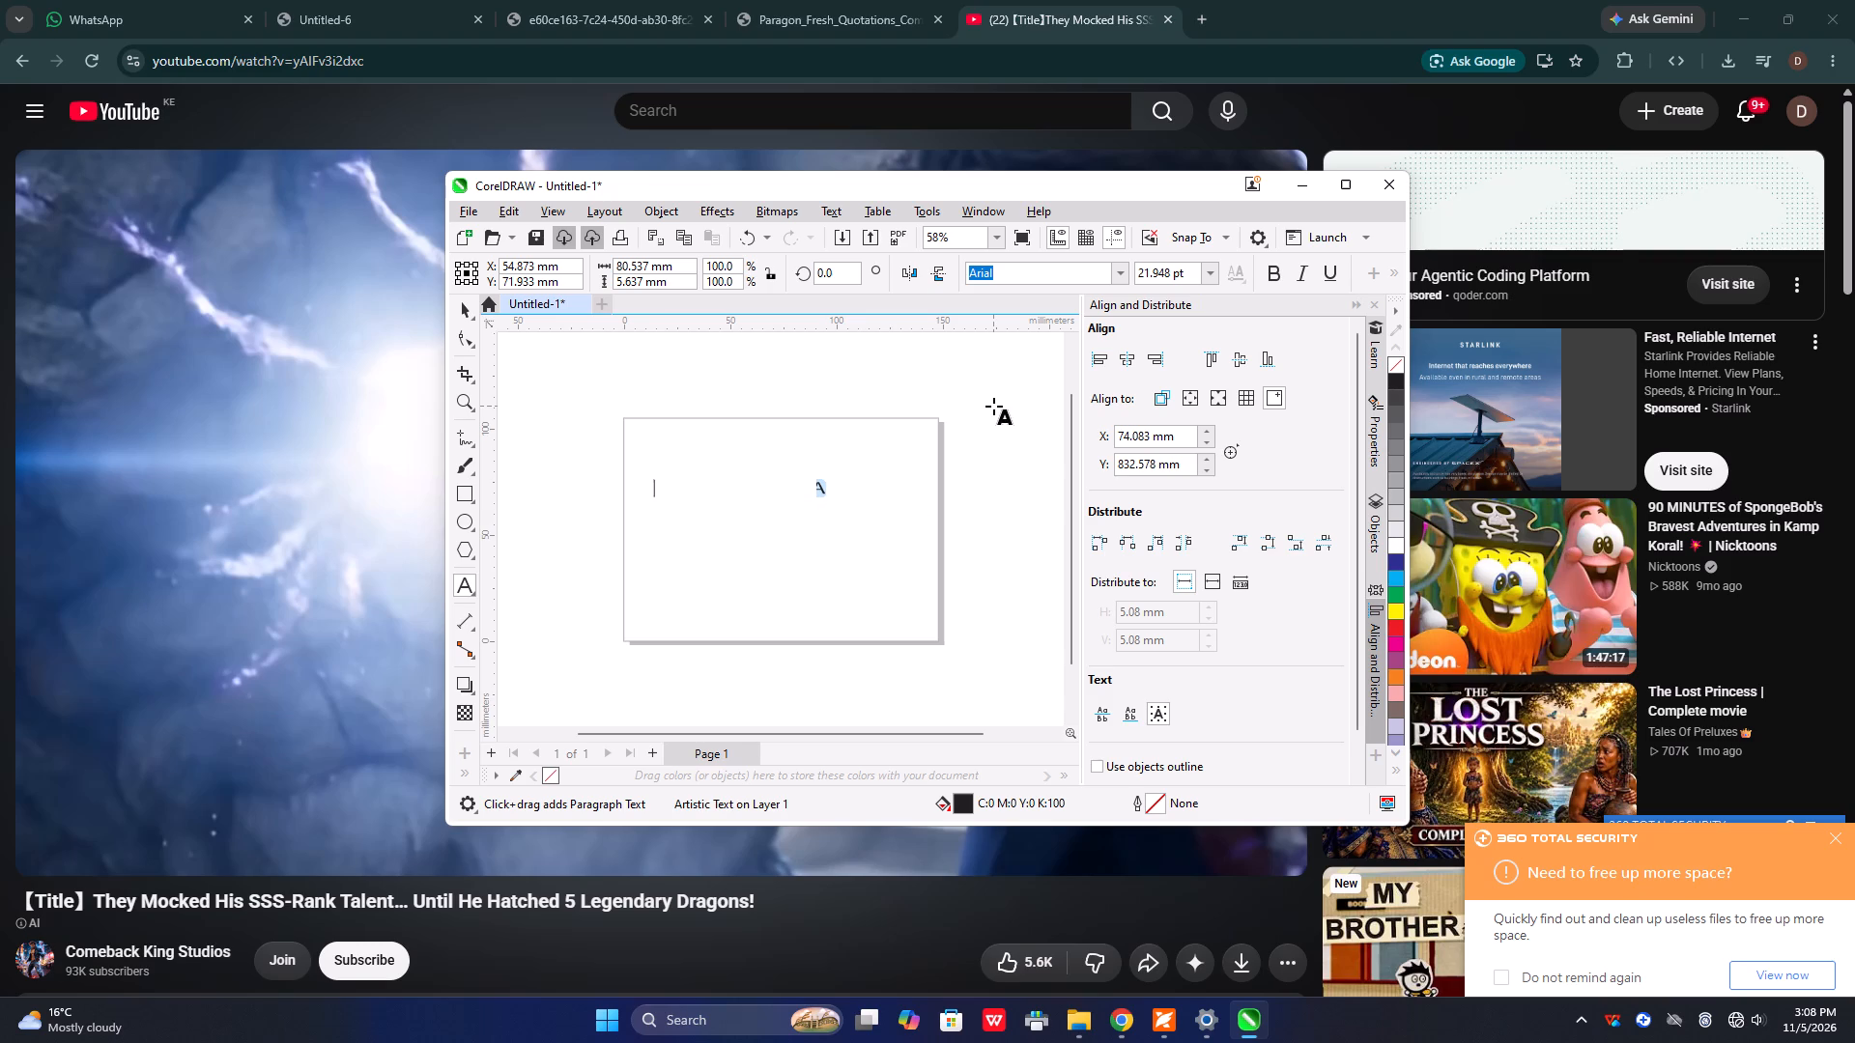
type("DR")
type("Y CL")
type("EANER")
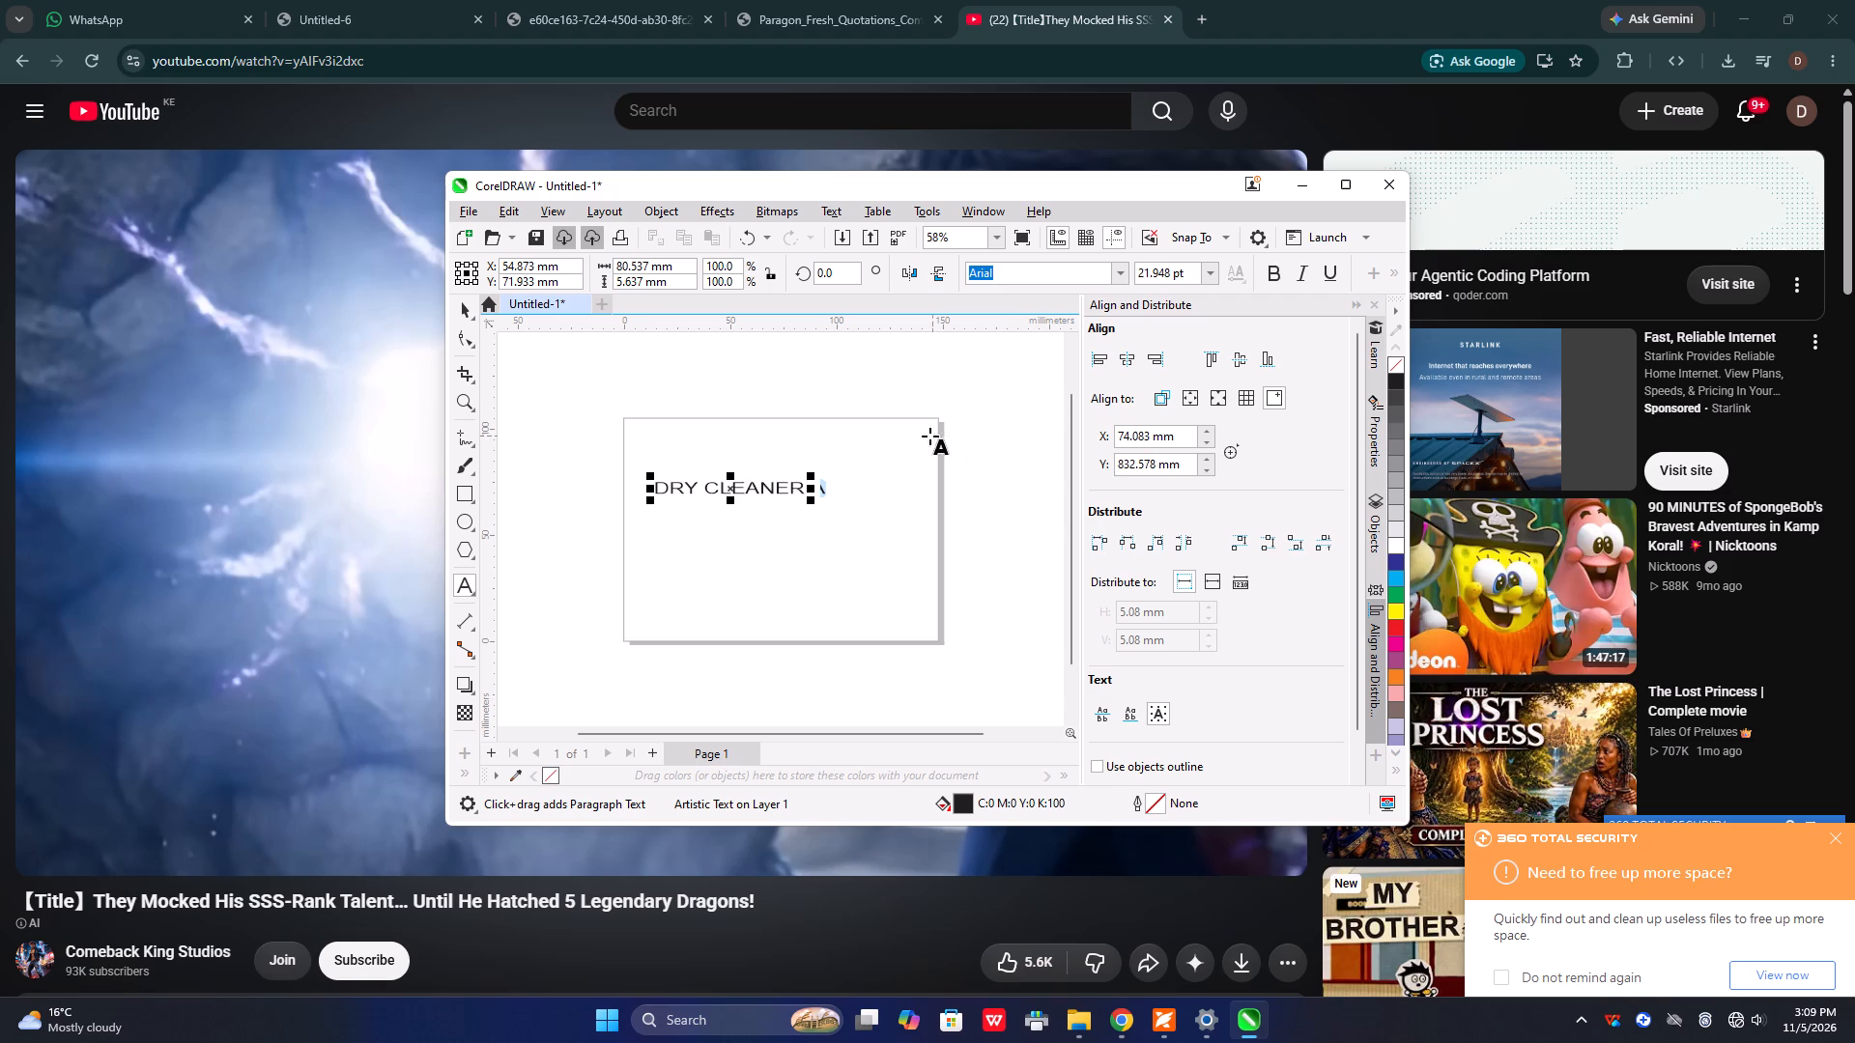
left_click(861, 508)
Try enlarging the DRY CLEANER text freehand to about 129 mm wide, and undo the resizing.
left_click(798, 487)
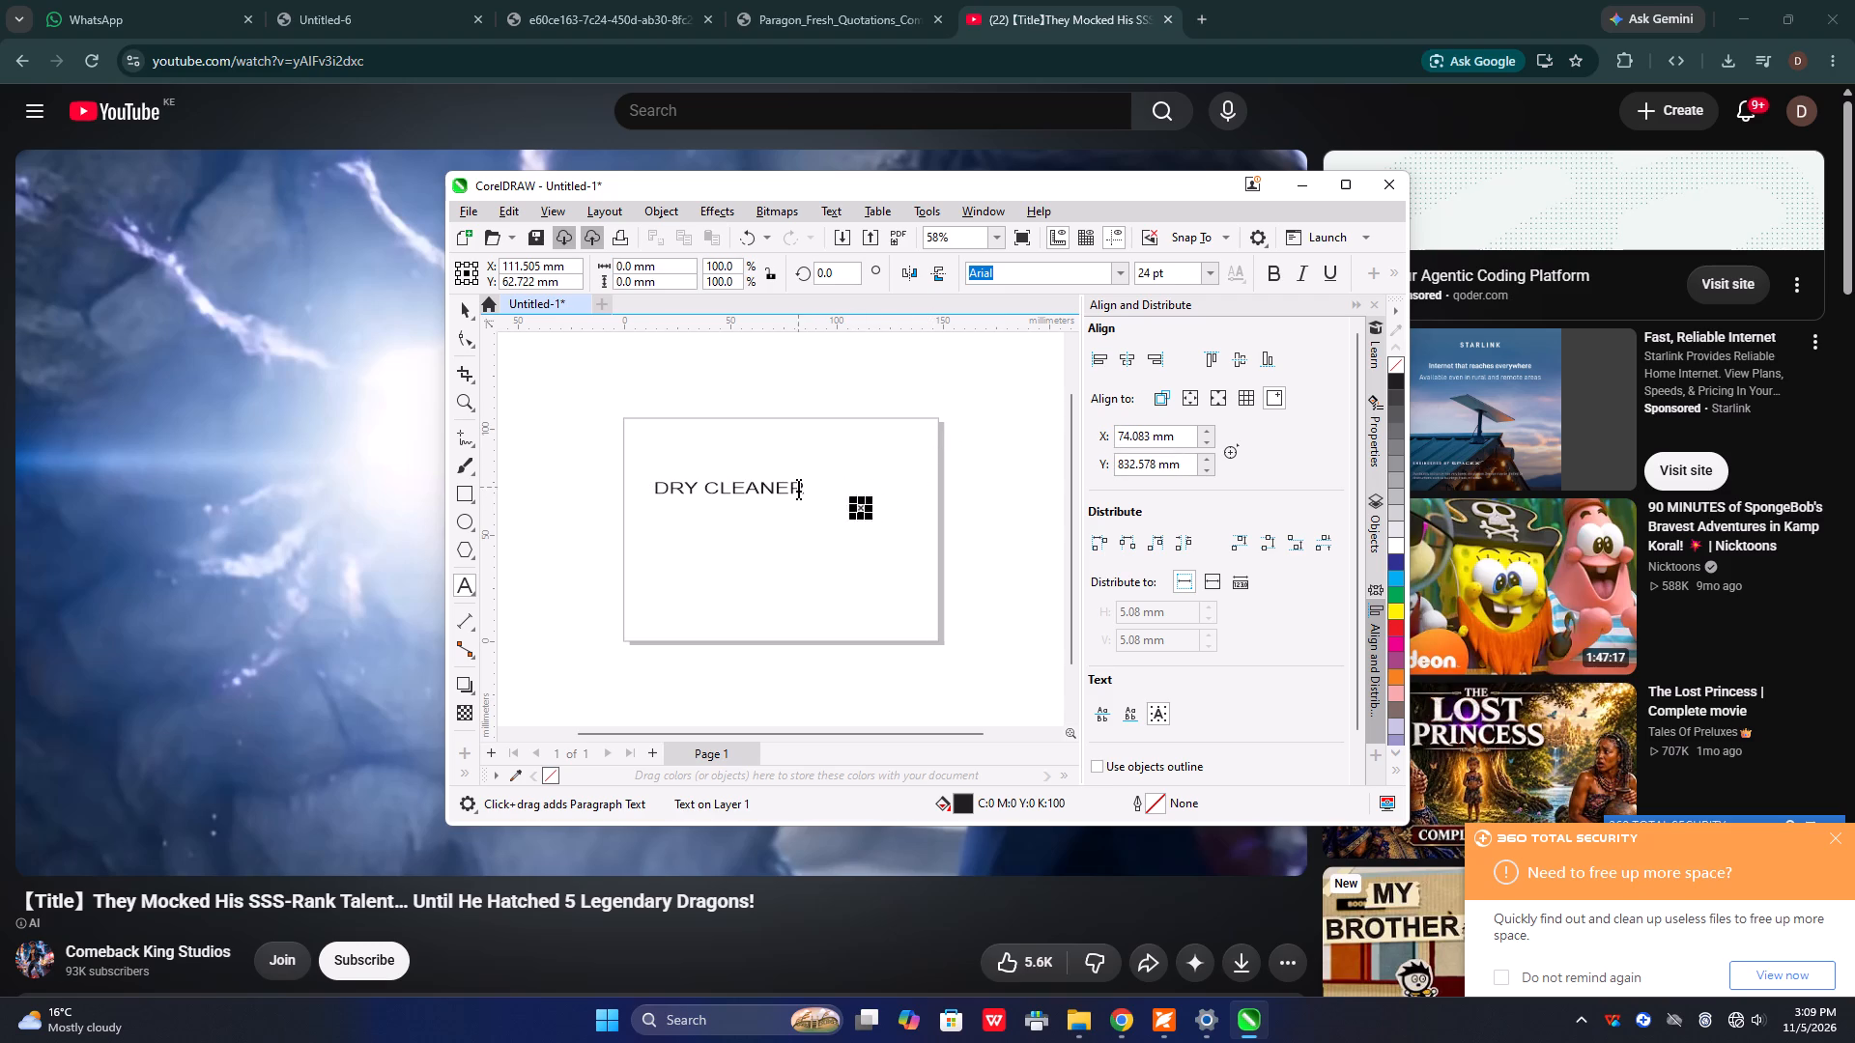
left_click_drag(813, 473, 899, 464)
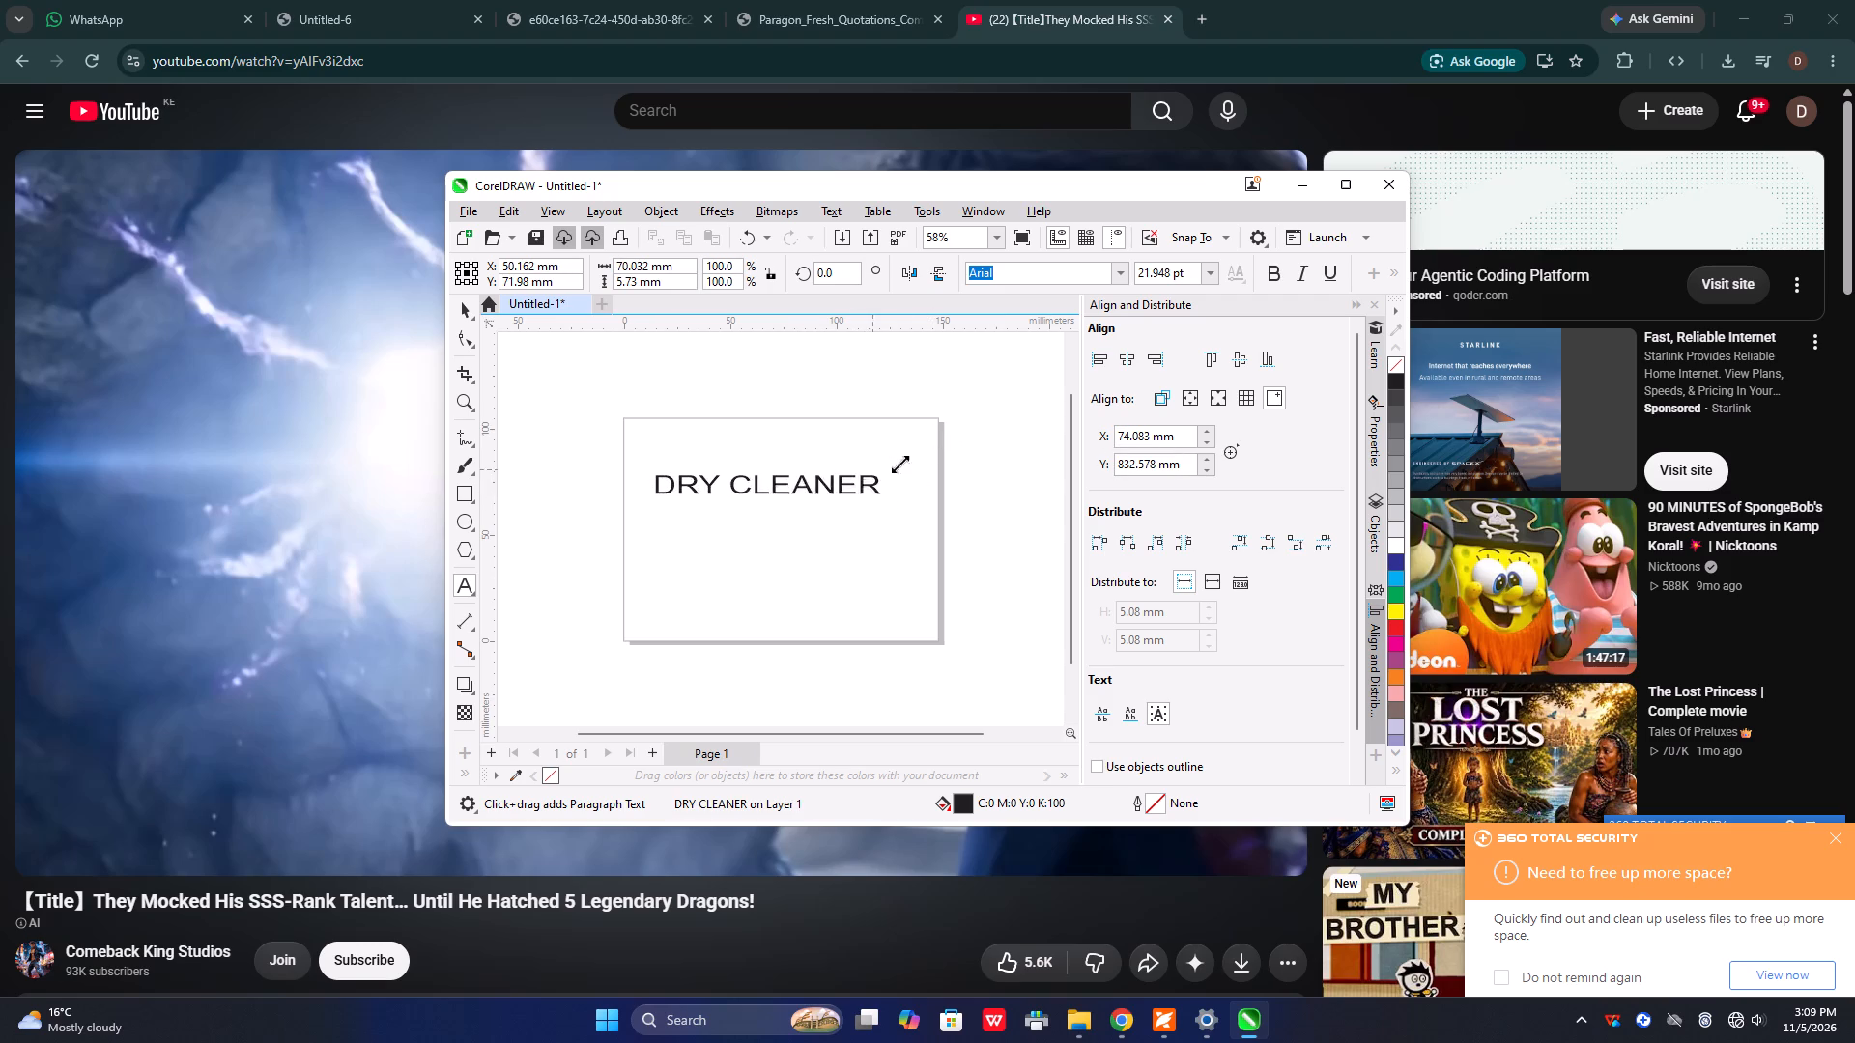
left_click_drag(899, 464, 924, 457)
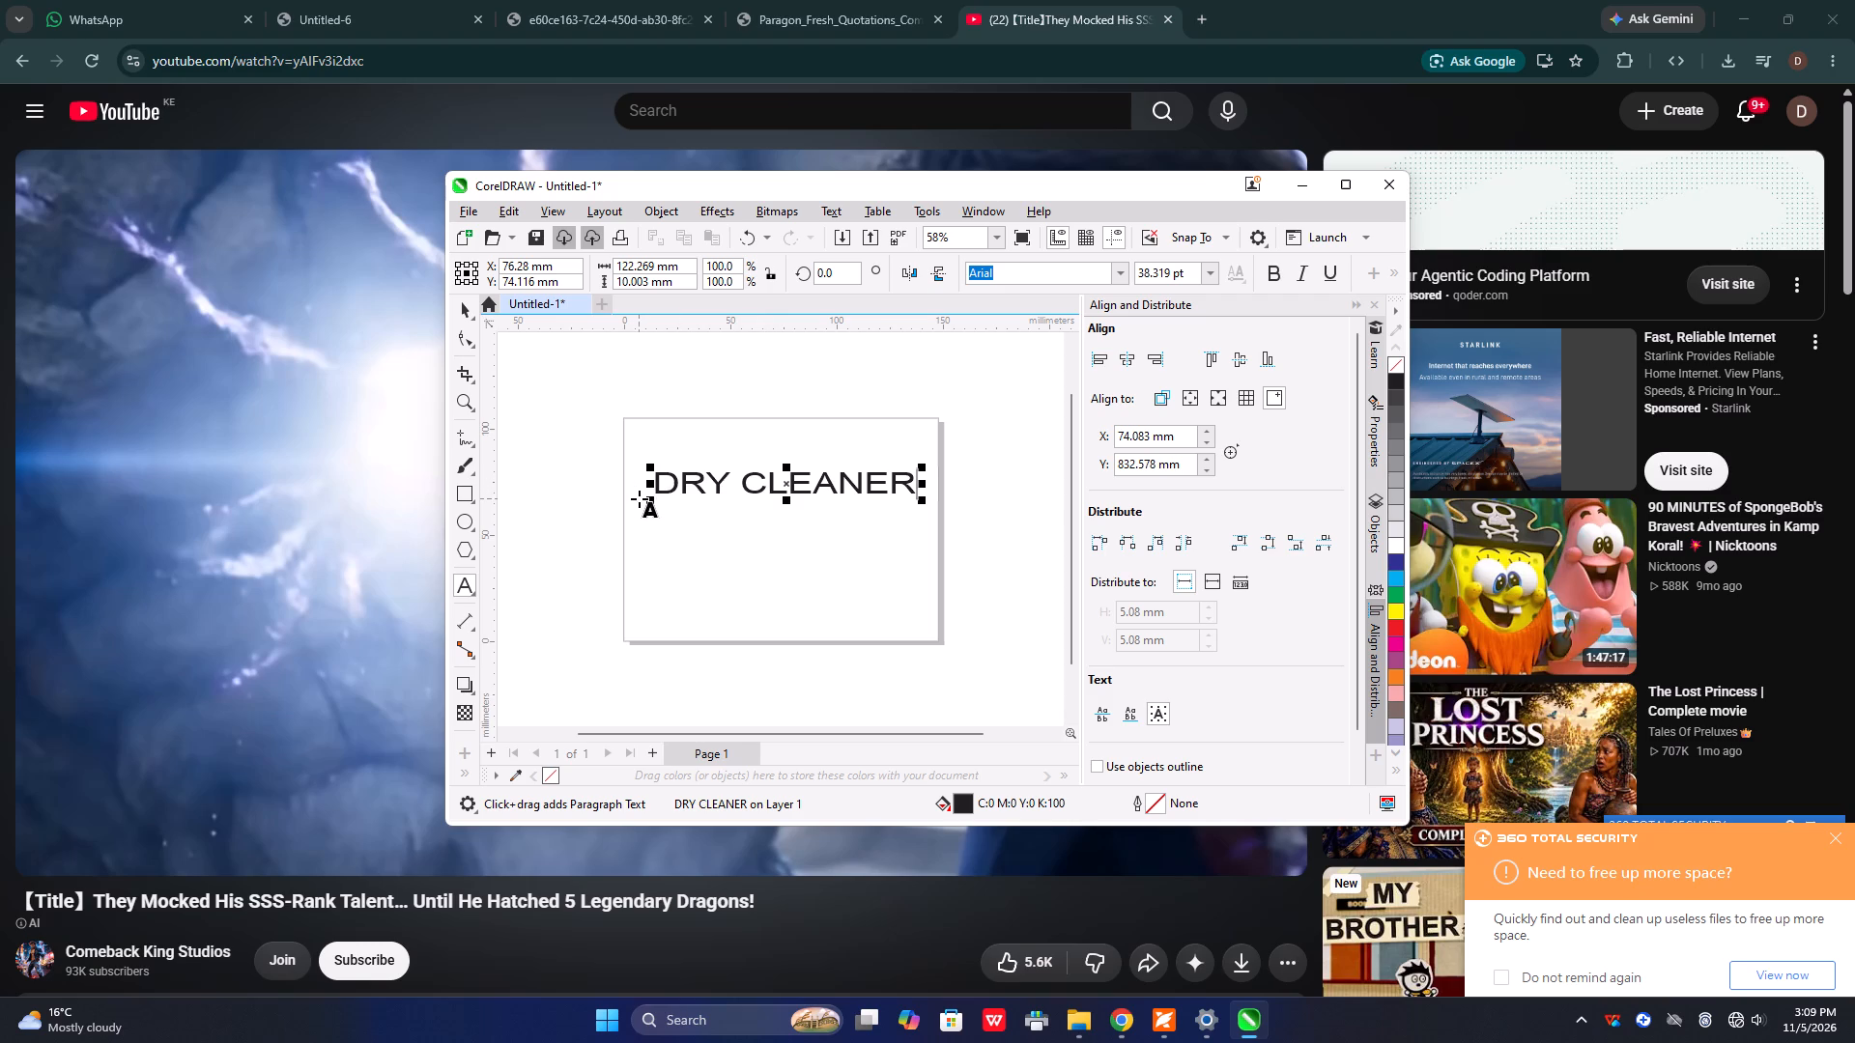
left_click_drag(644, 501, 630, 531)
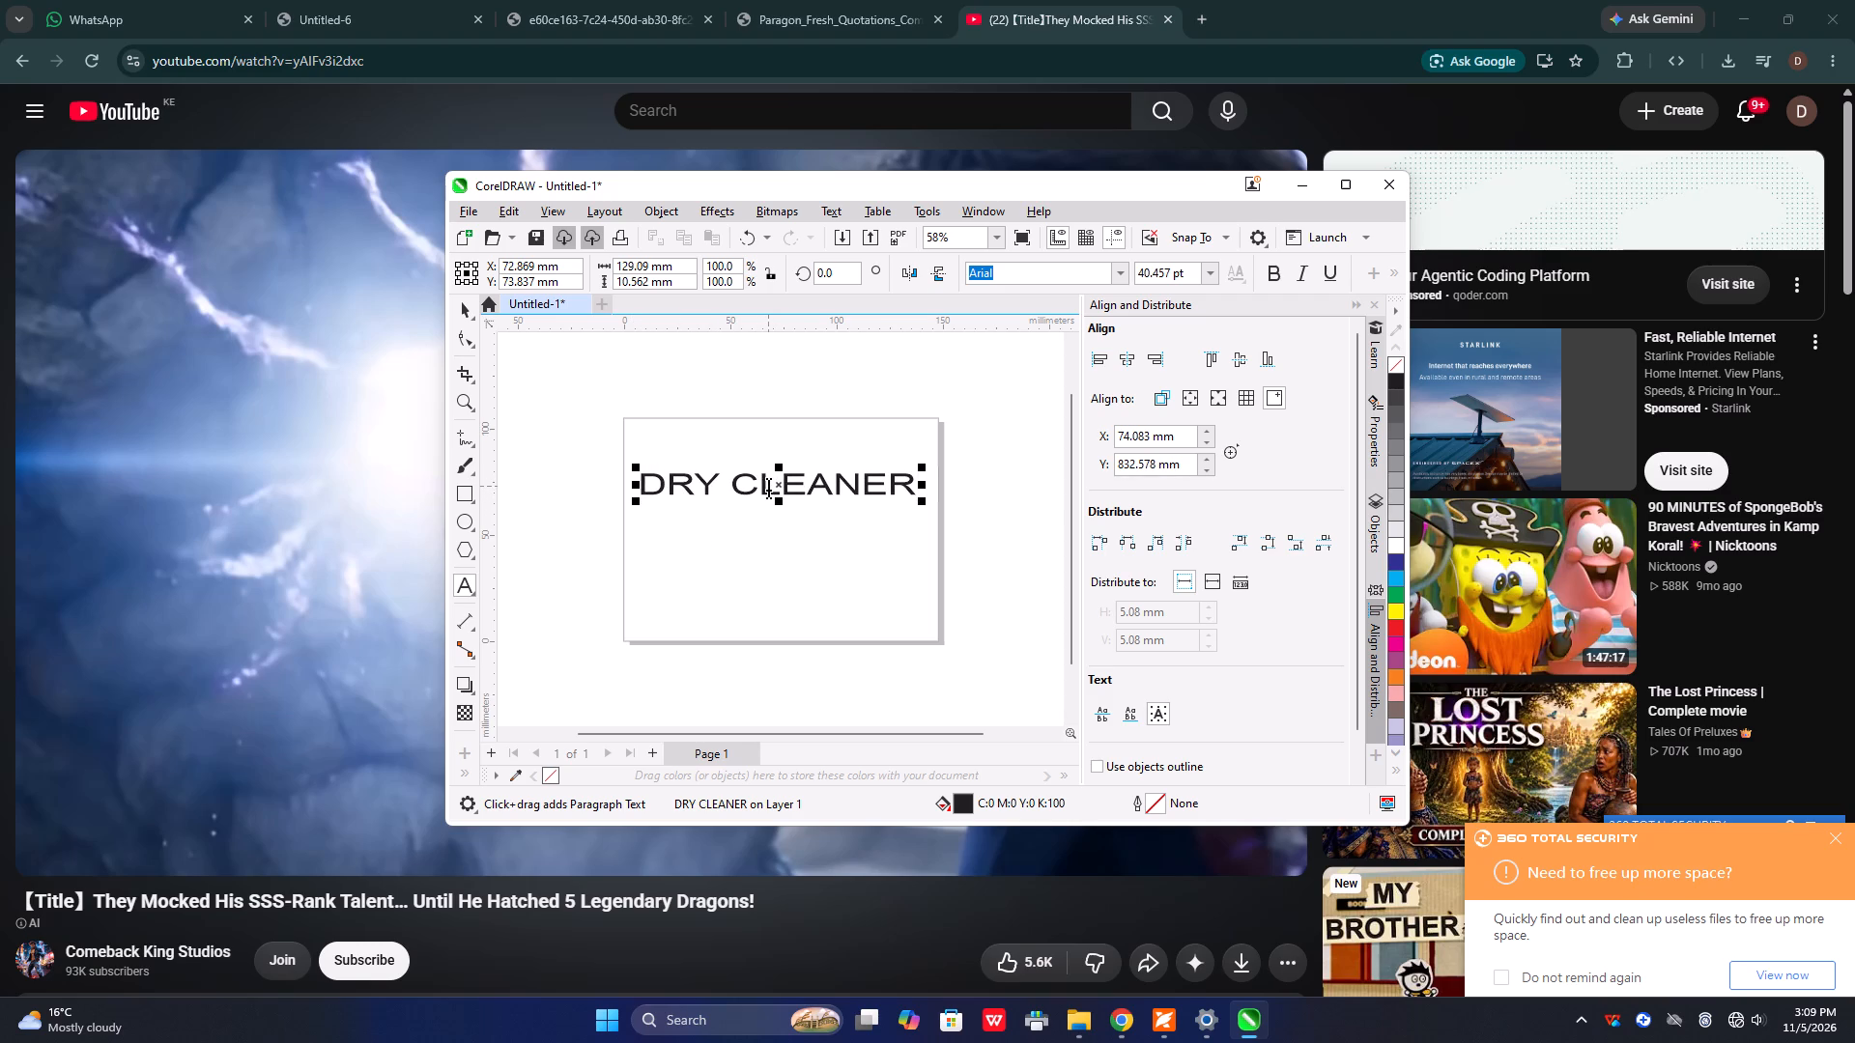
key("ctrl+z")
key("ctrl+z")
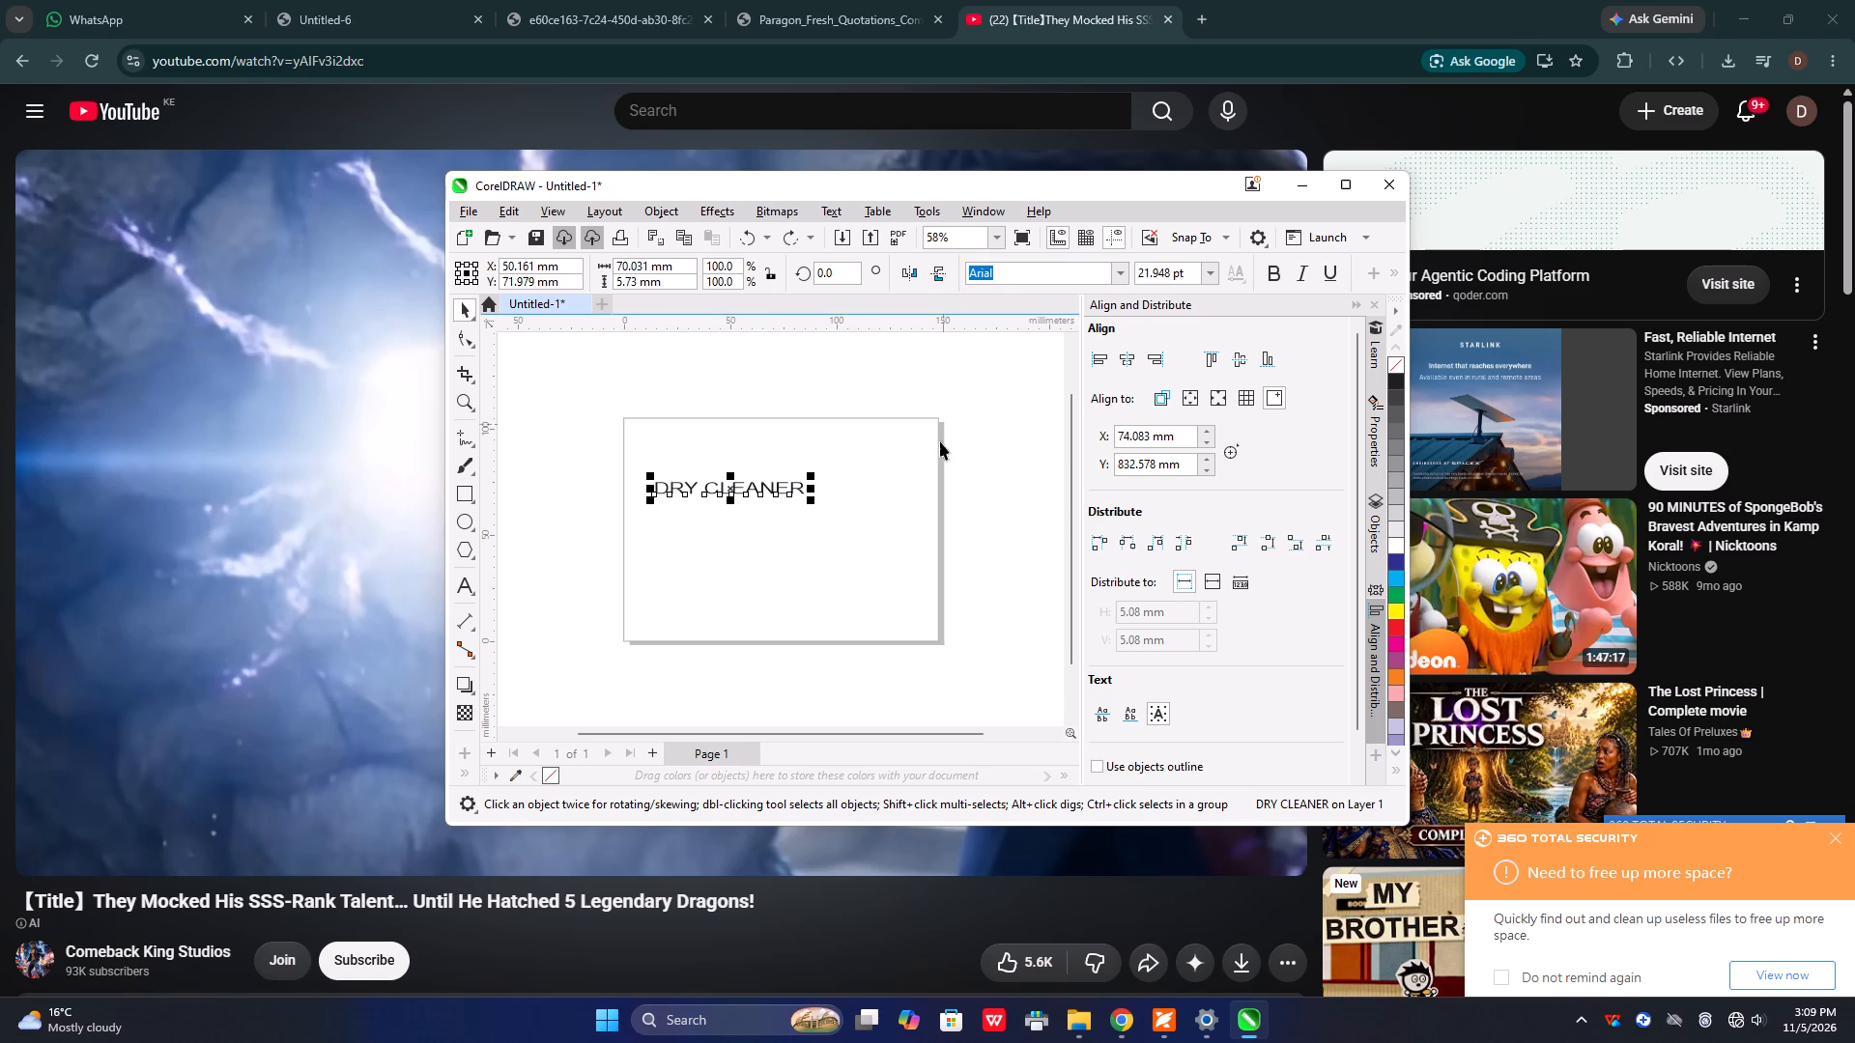
Set the DRY CLEANER text's font size to 48 pt.
left_click(1213, 276)
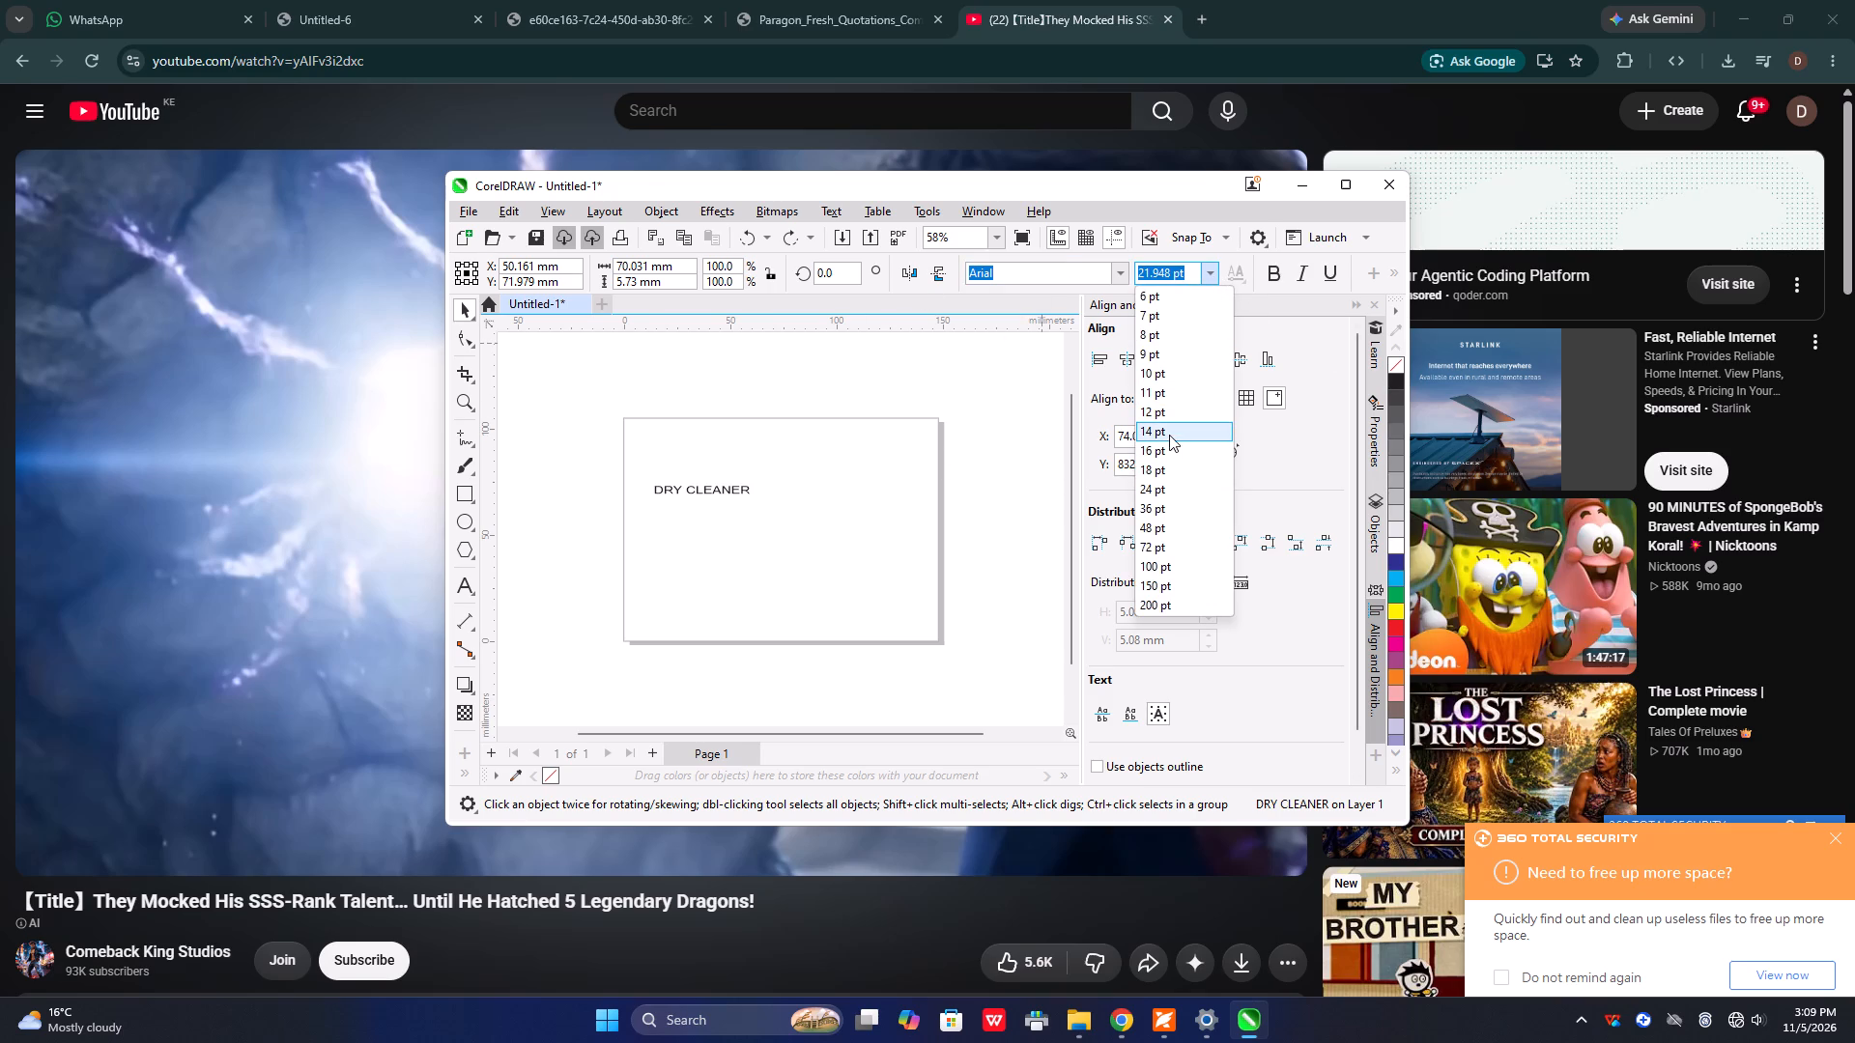
left_click(1164, 524)
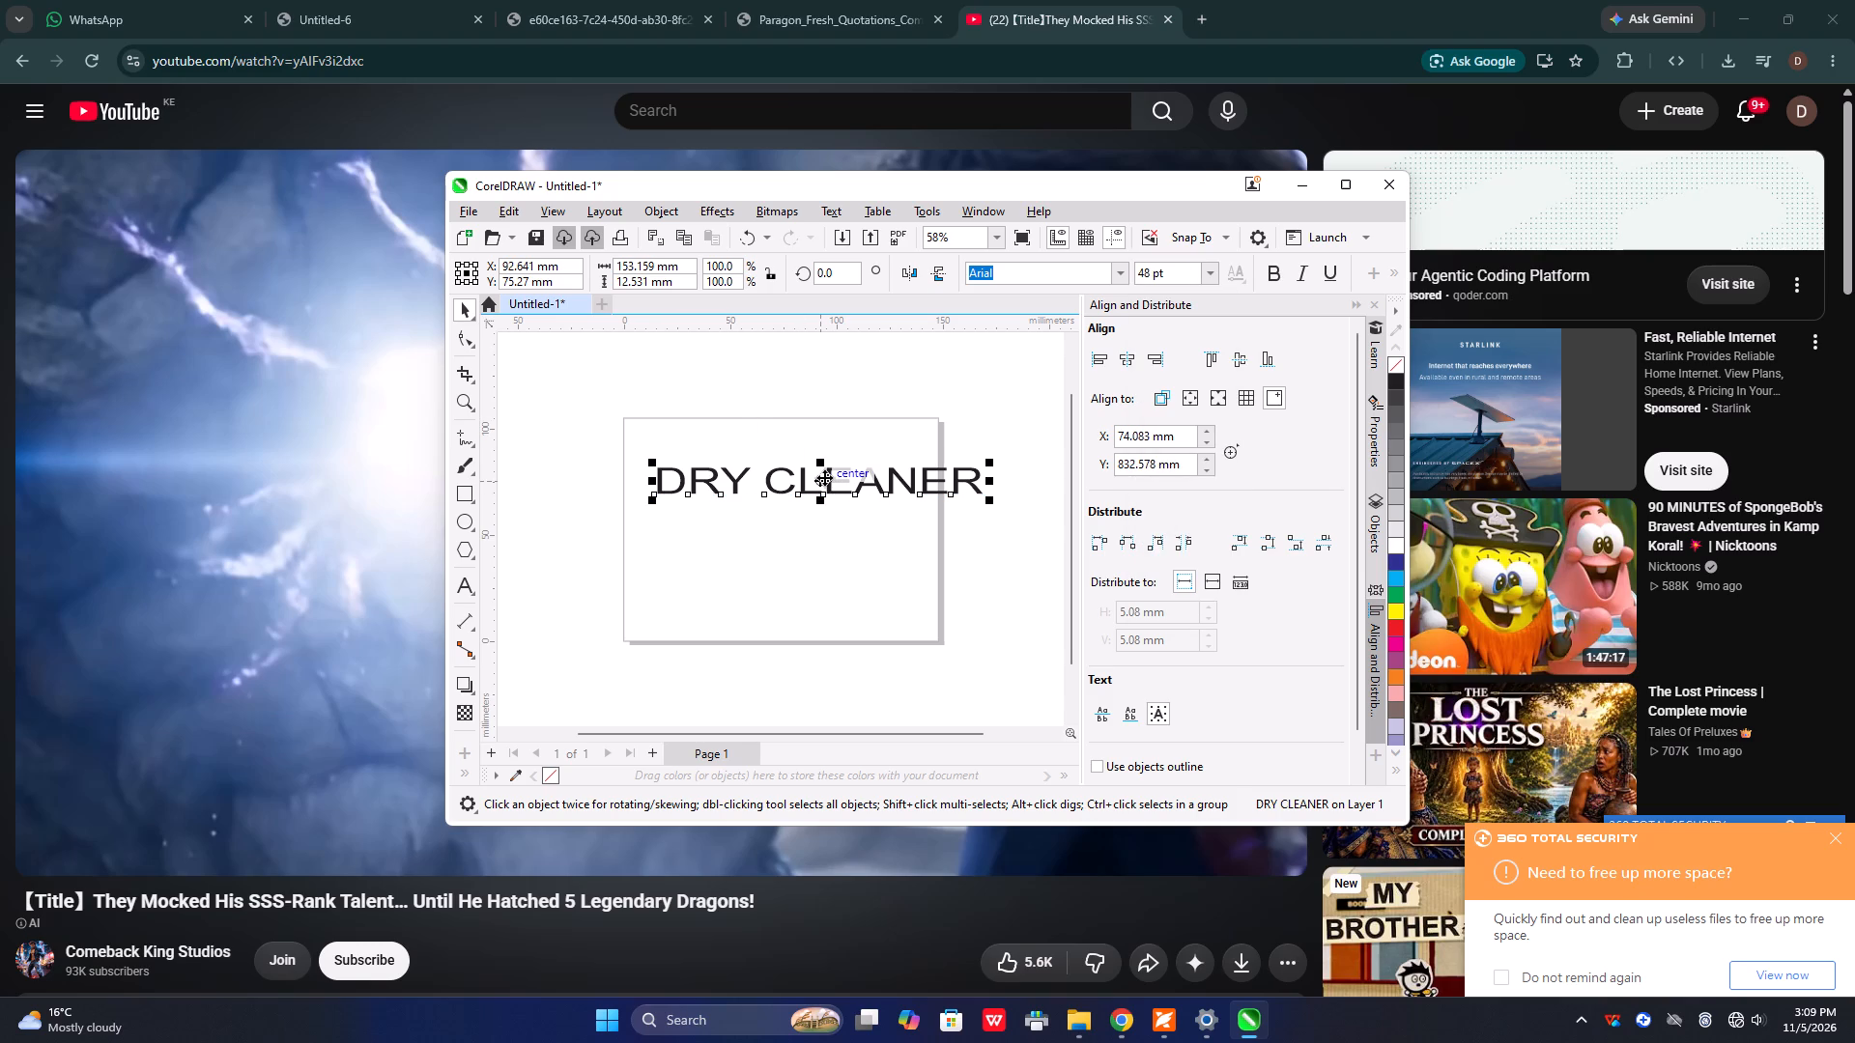
Scale the DRY CLEANER text down to about 138 mm wide and position it at about X 77 mm, Y 61 mm.
left_click_drag(823, 477, 788, 493)
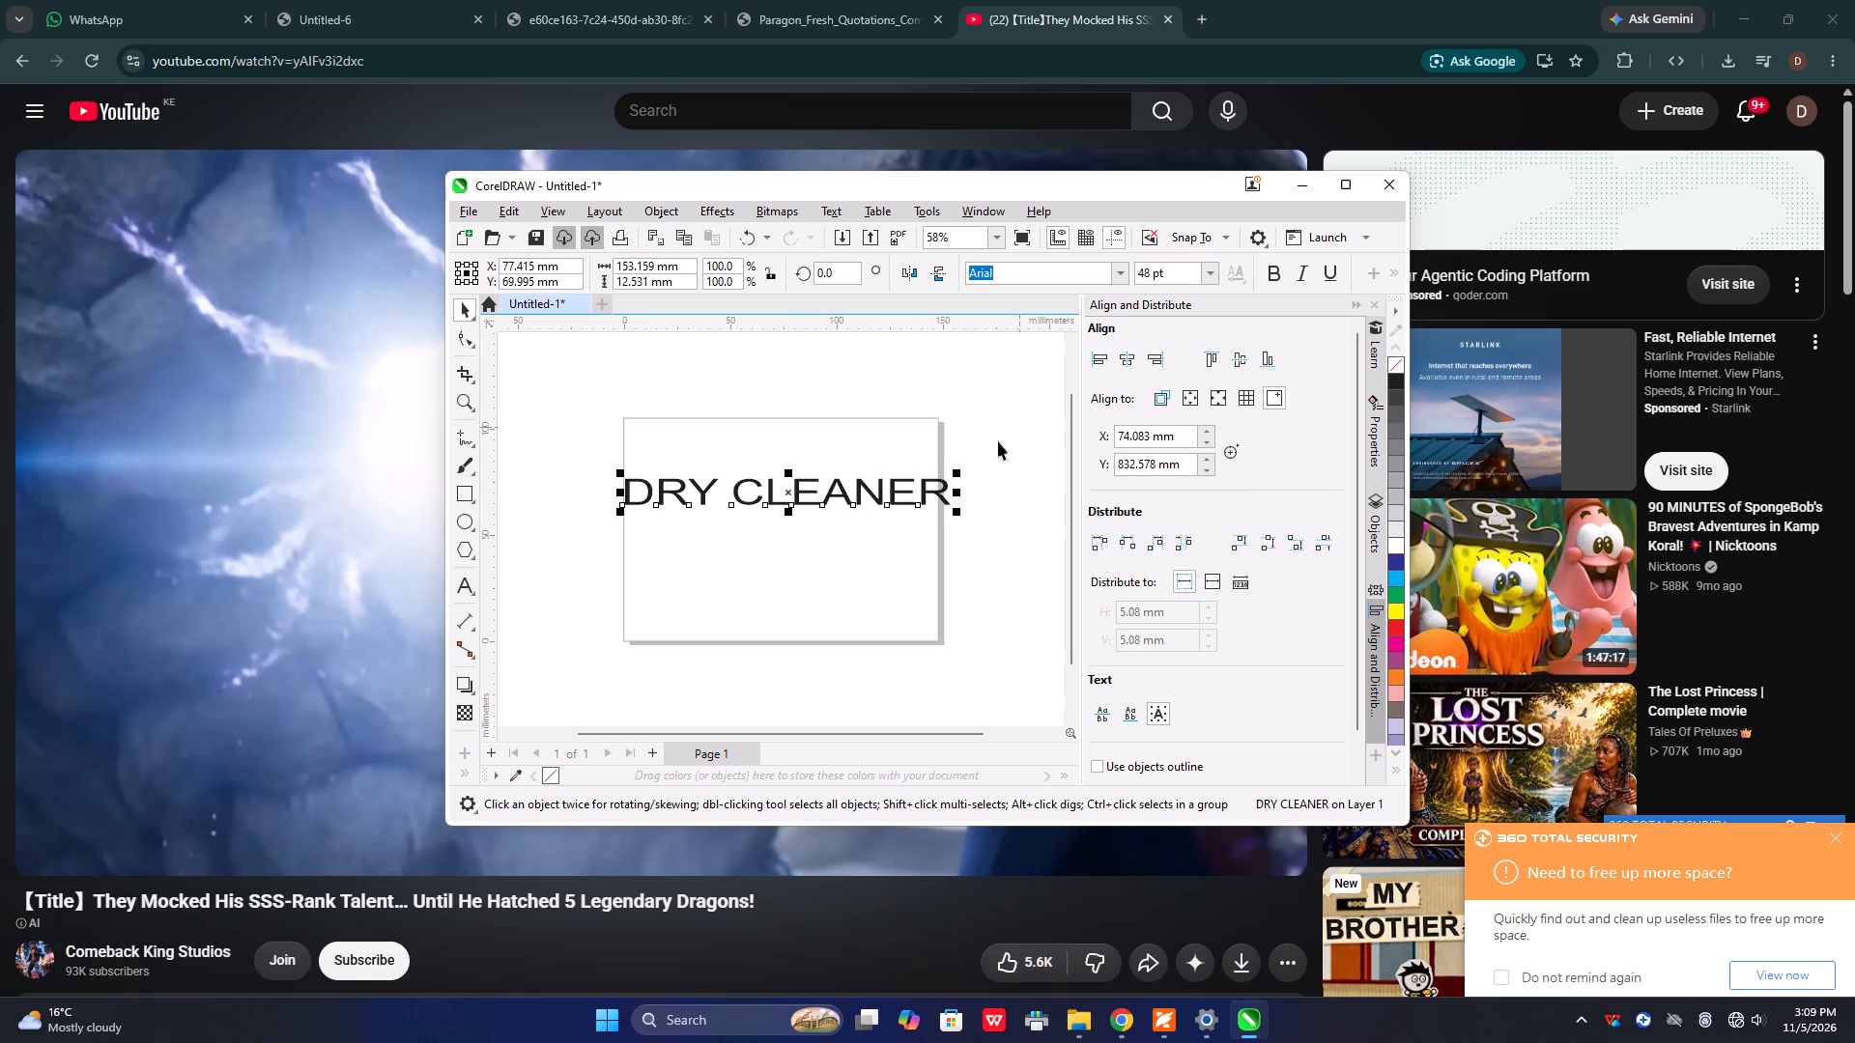
left_click(958, 467)
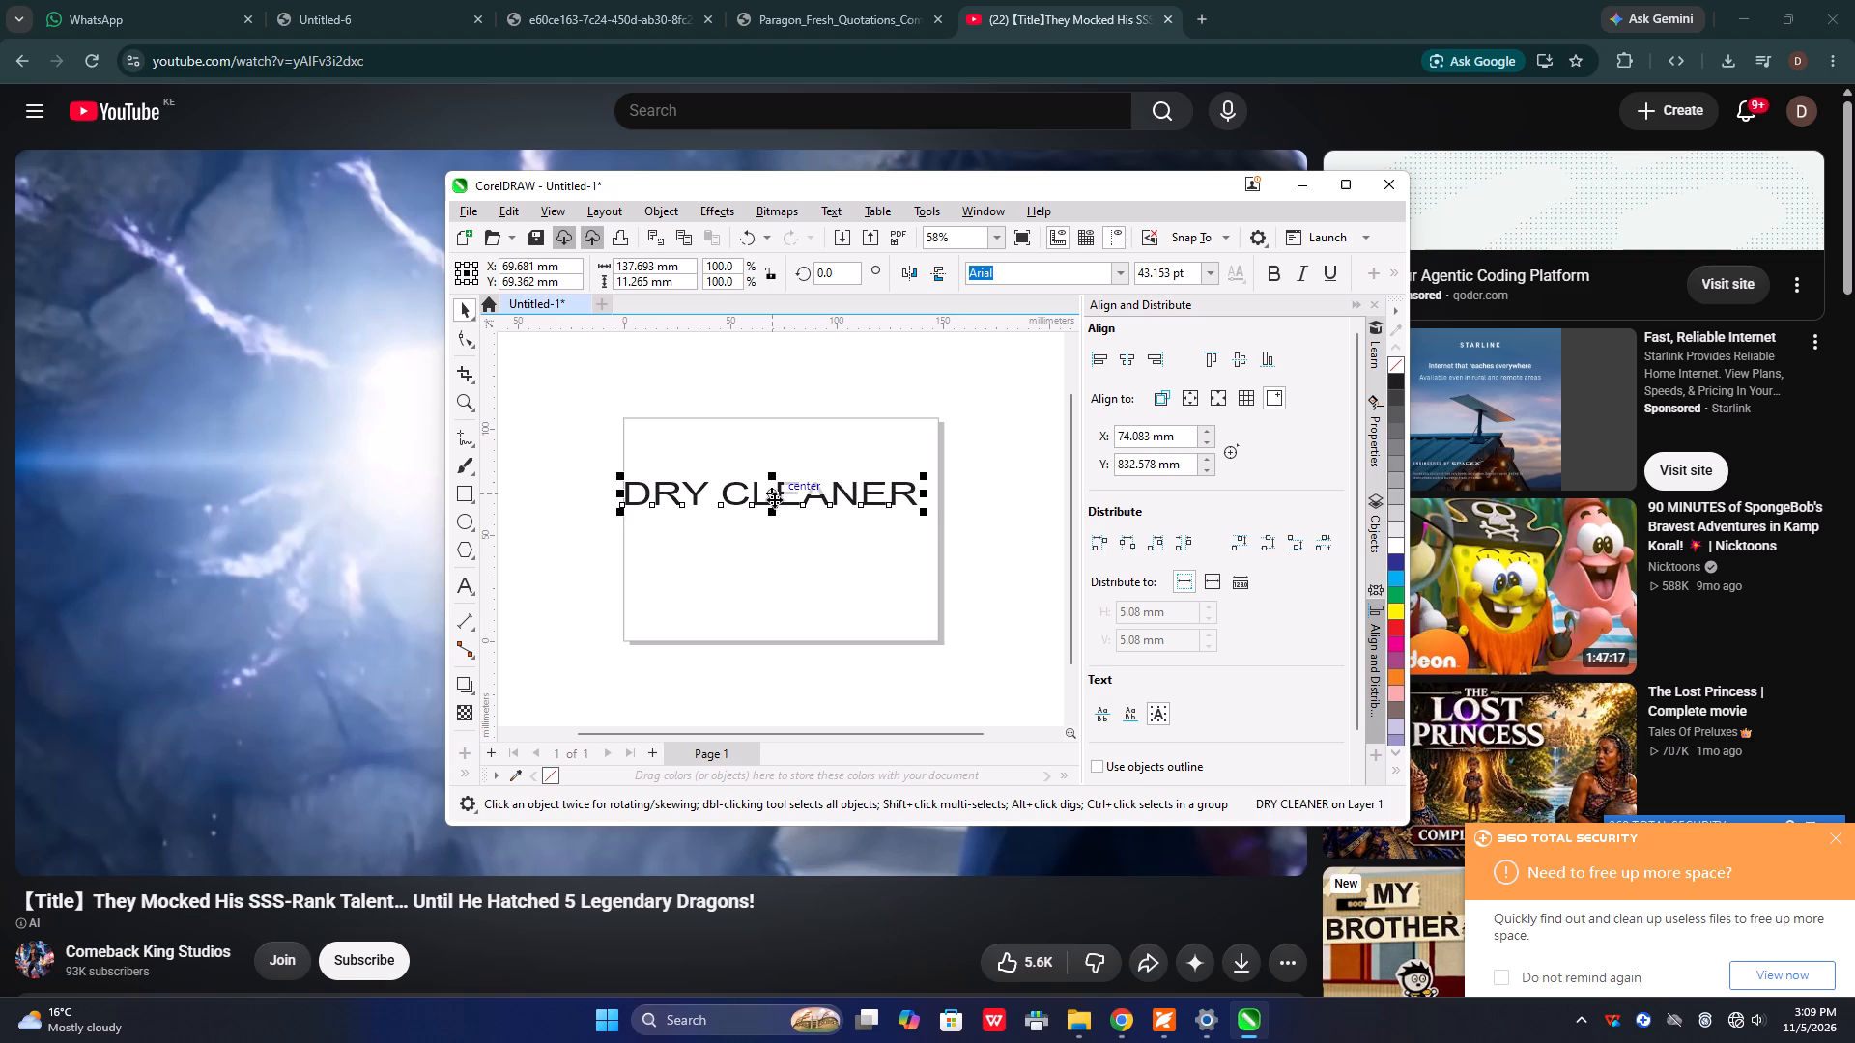
left_click_drag(773, 498, 794, 501)
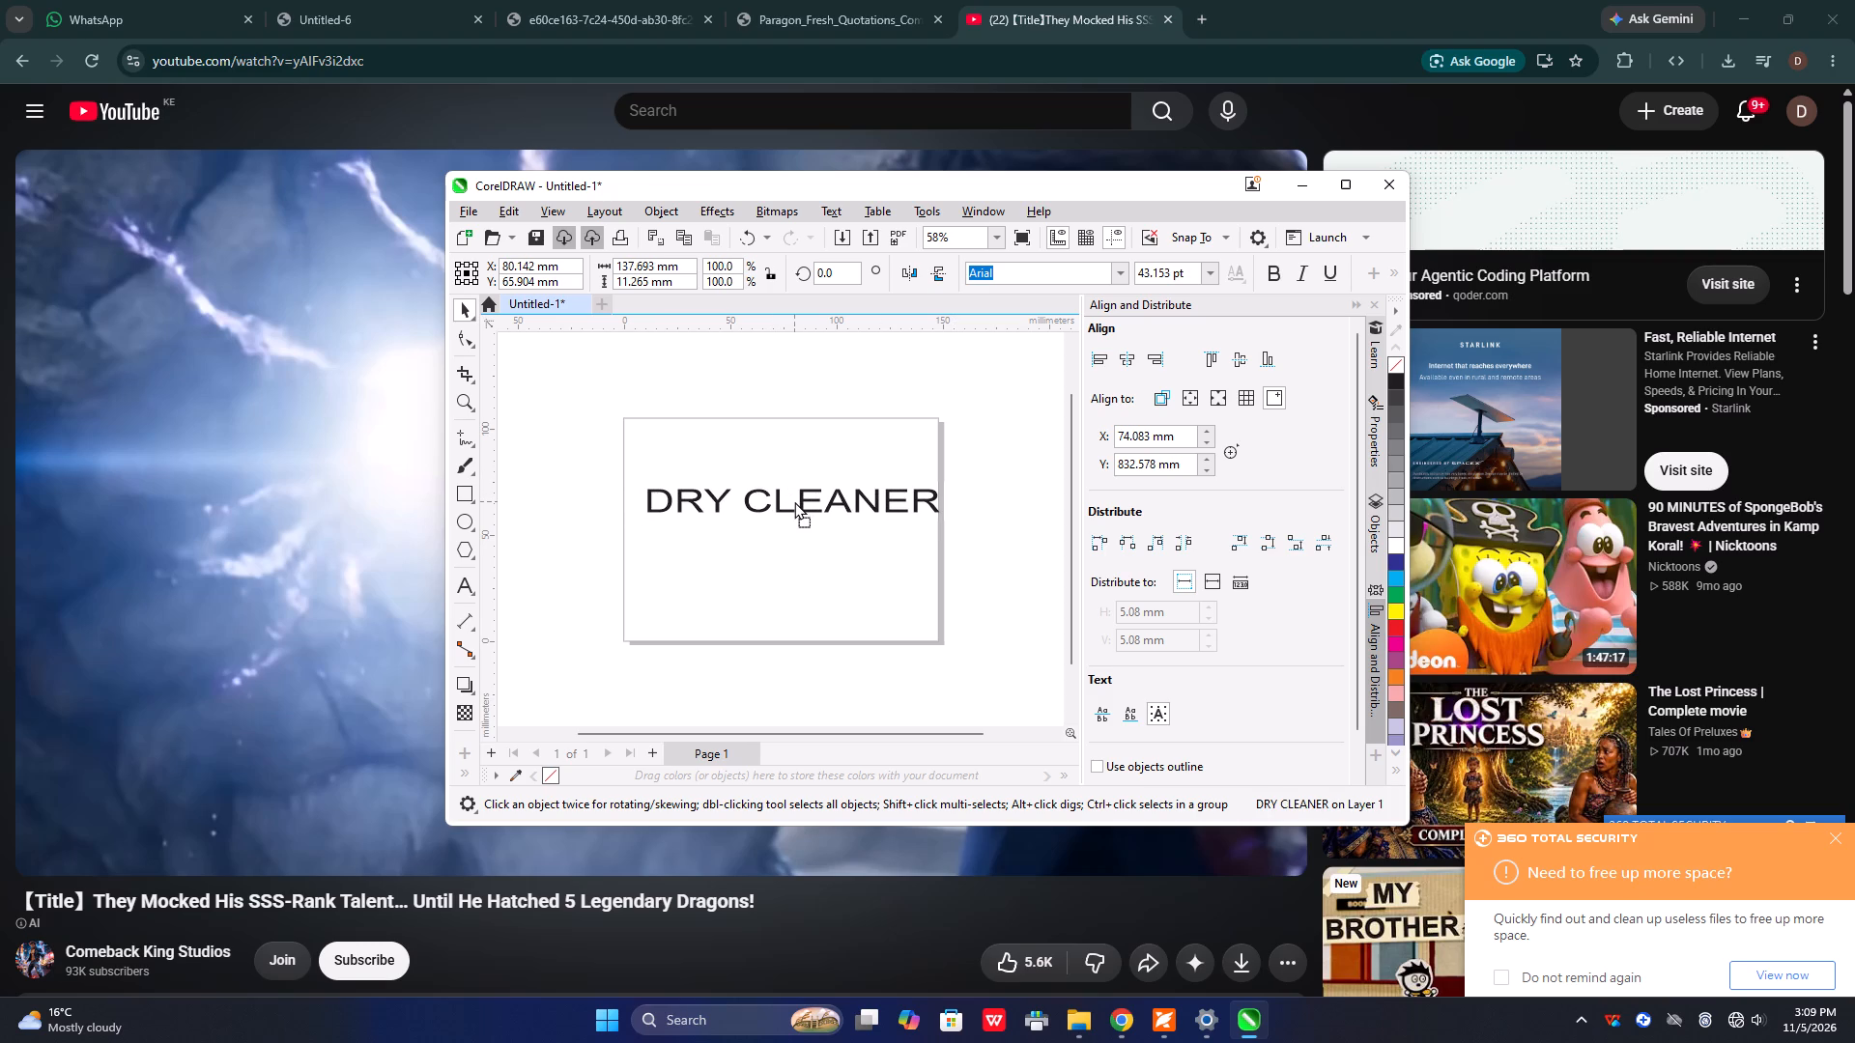
left_click_drag(794, 501, 787, 512)
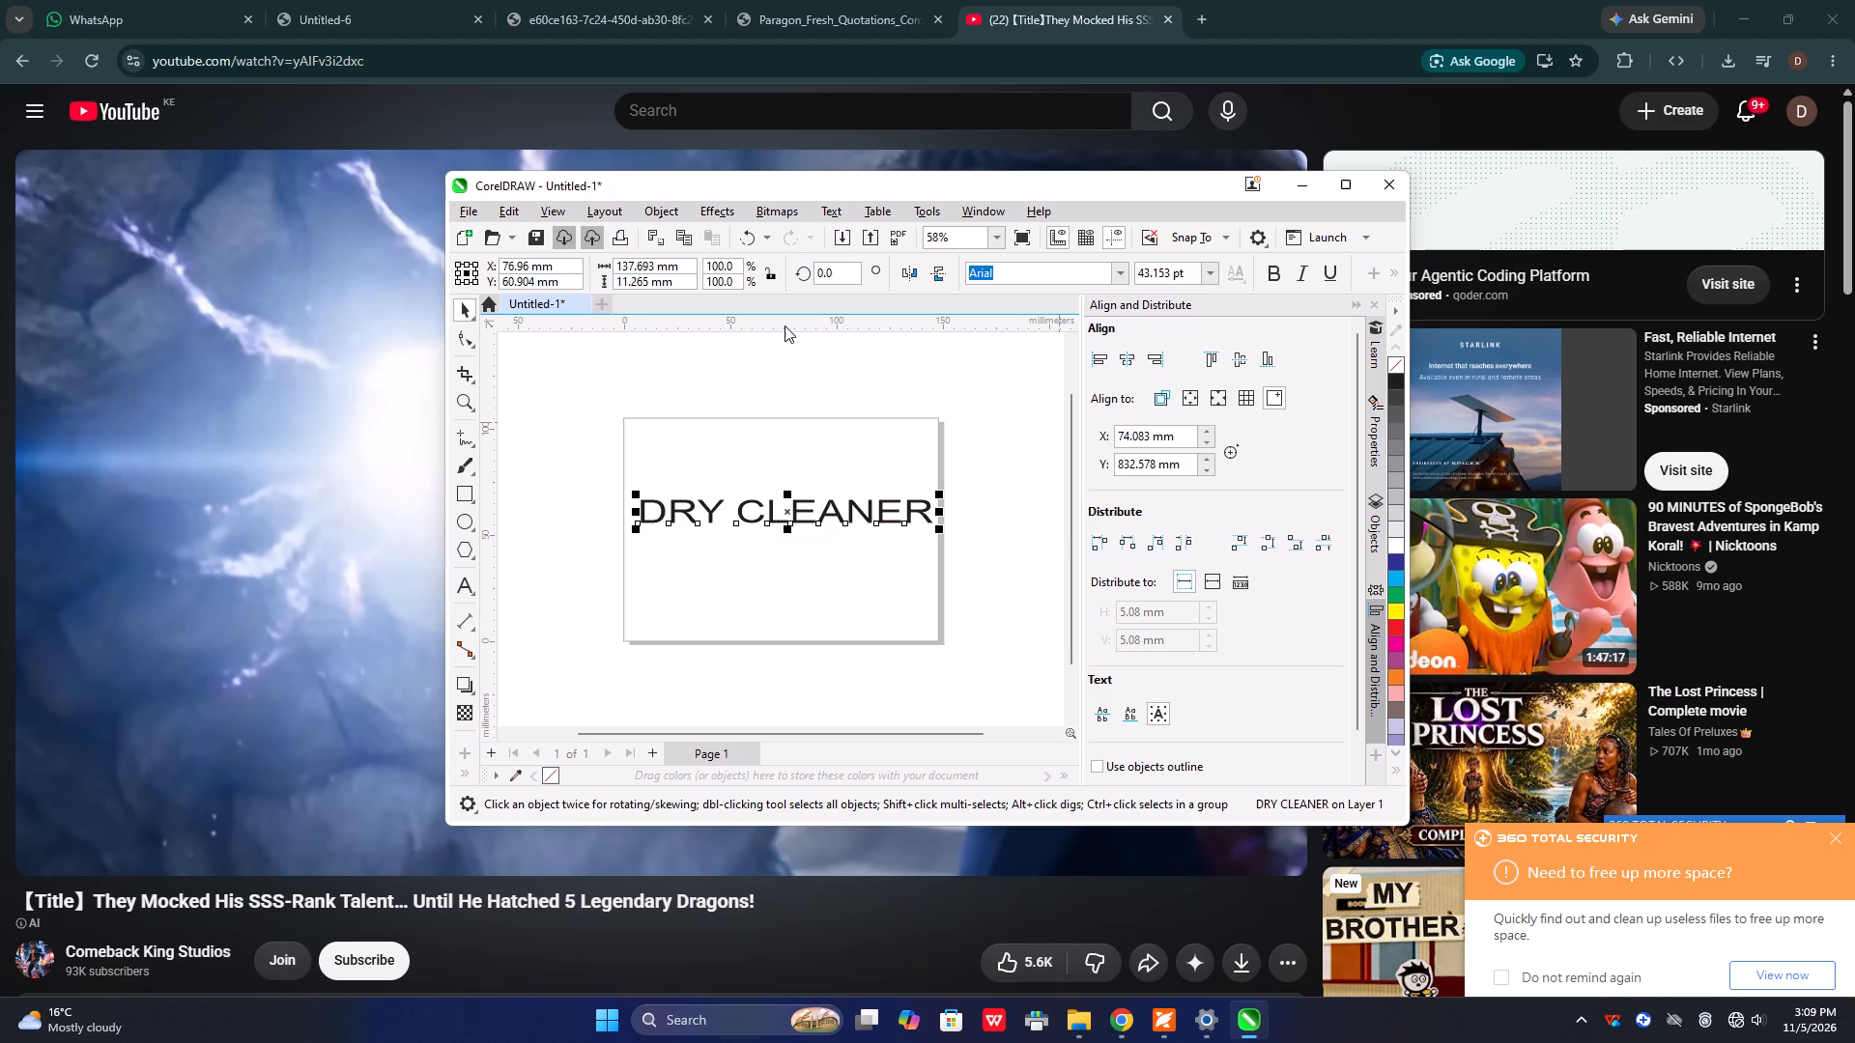
Fill the DRY CLEANER text with yellow.
double_click(1395, 612)
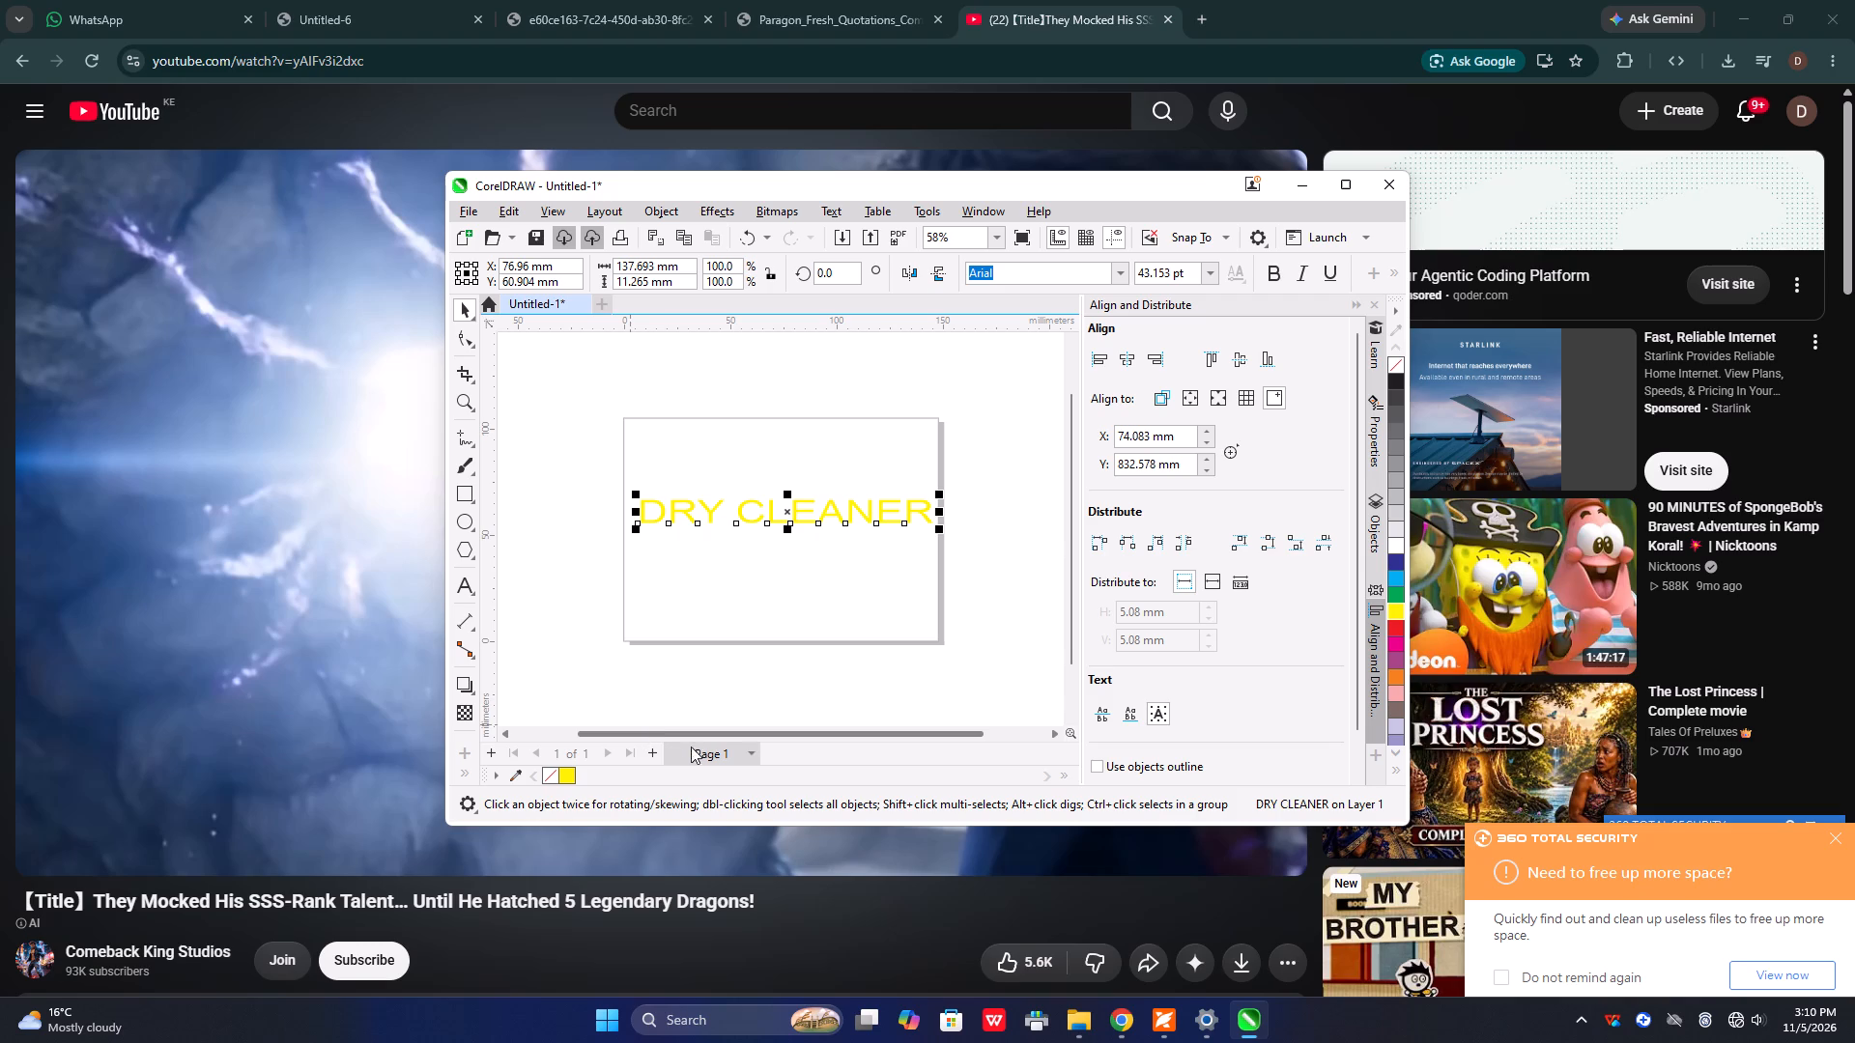
Nudge the DRY CLEANER text leftward to about X 74.5 mm so it sits centred across the page.
key("Left")
key("Left")
key("Left")
key("Left")
key("Left")
key("Left")
key("Left")
key("Left")
key("Left")
key("Left")
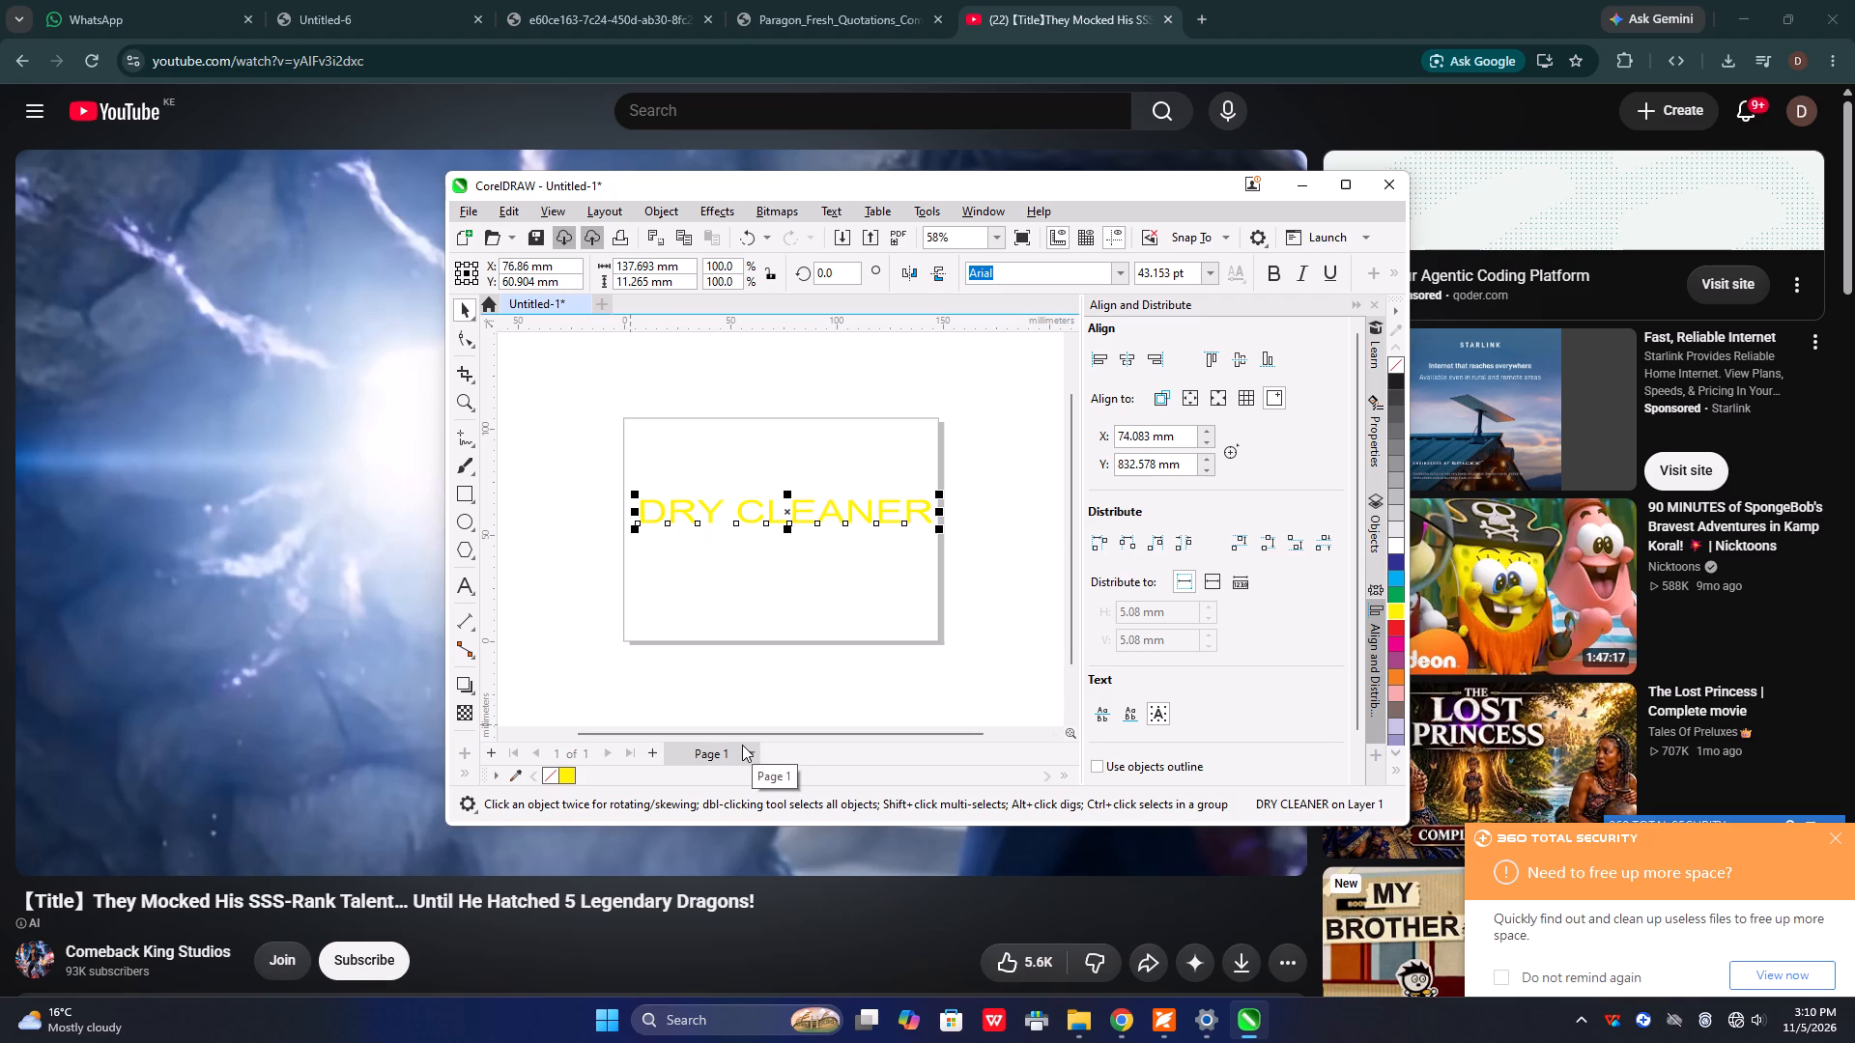
key("Left")
key("Left")
key("Left")
key("Left")
key("Left")
key("Left")
key("Left")
key("Left")
key("Left")
key("Left")
key("Left")
key("Left")
key("Left")
key("Left")
key("Left")
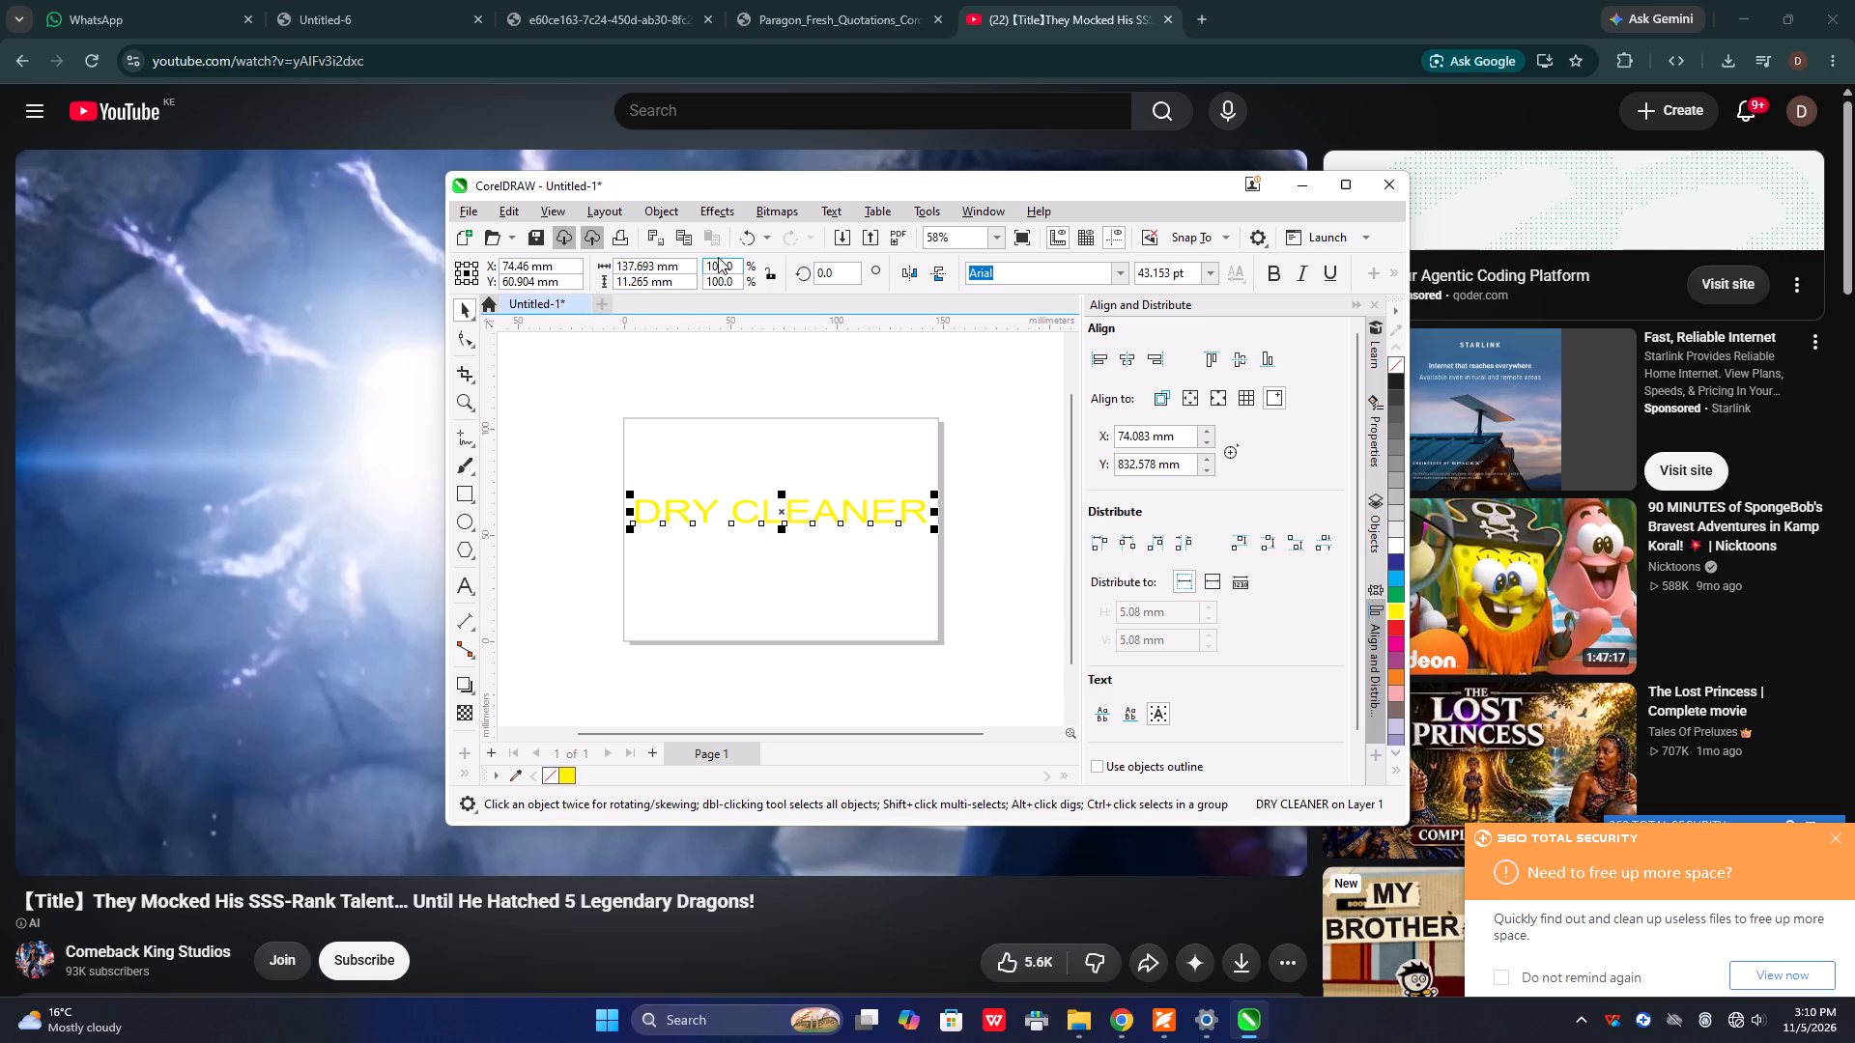
Change the DRY CLEANER text's font to Impact.
left_click(1120, 278)
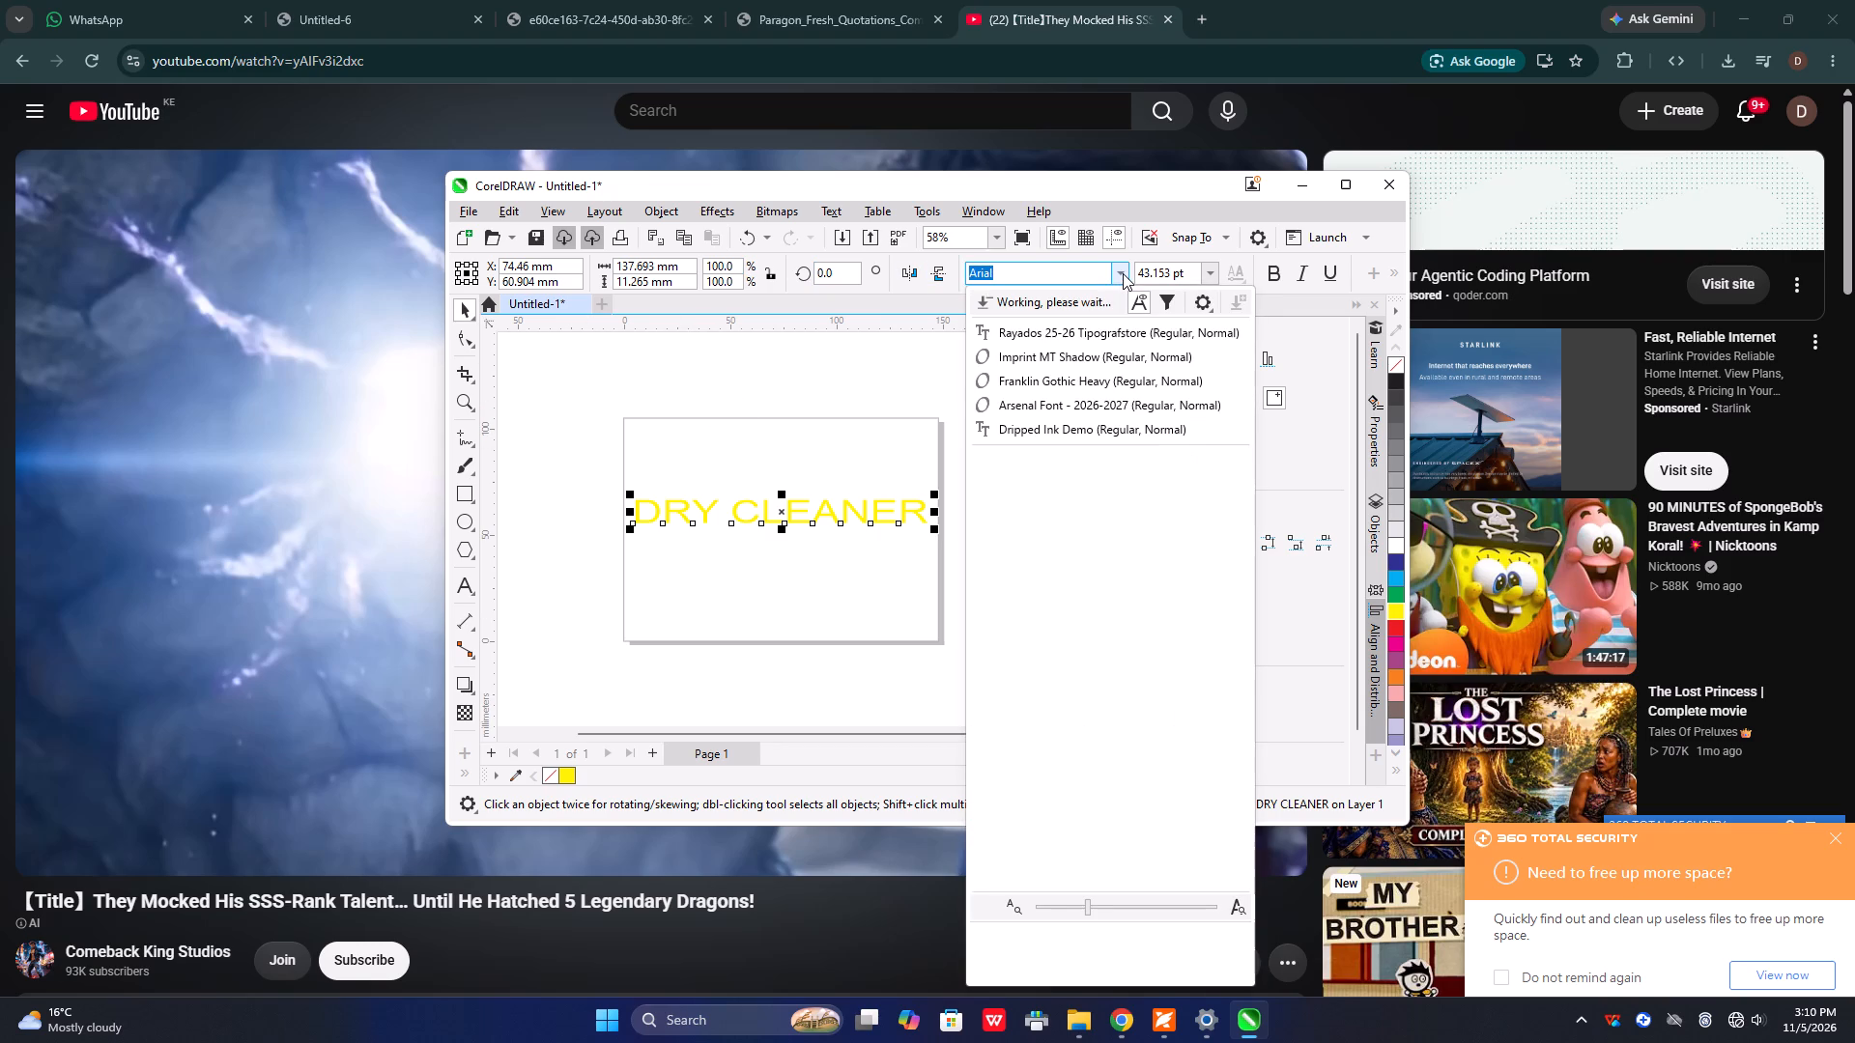
left_click(1119, 270)
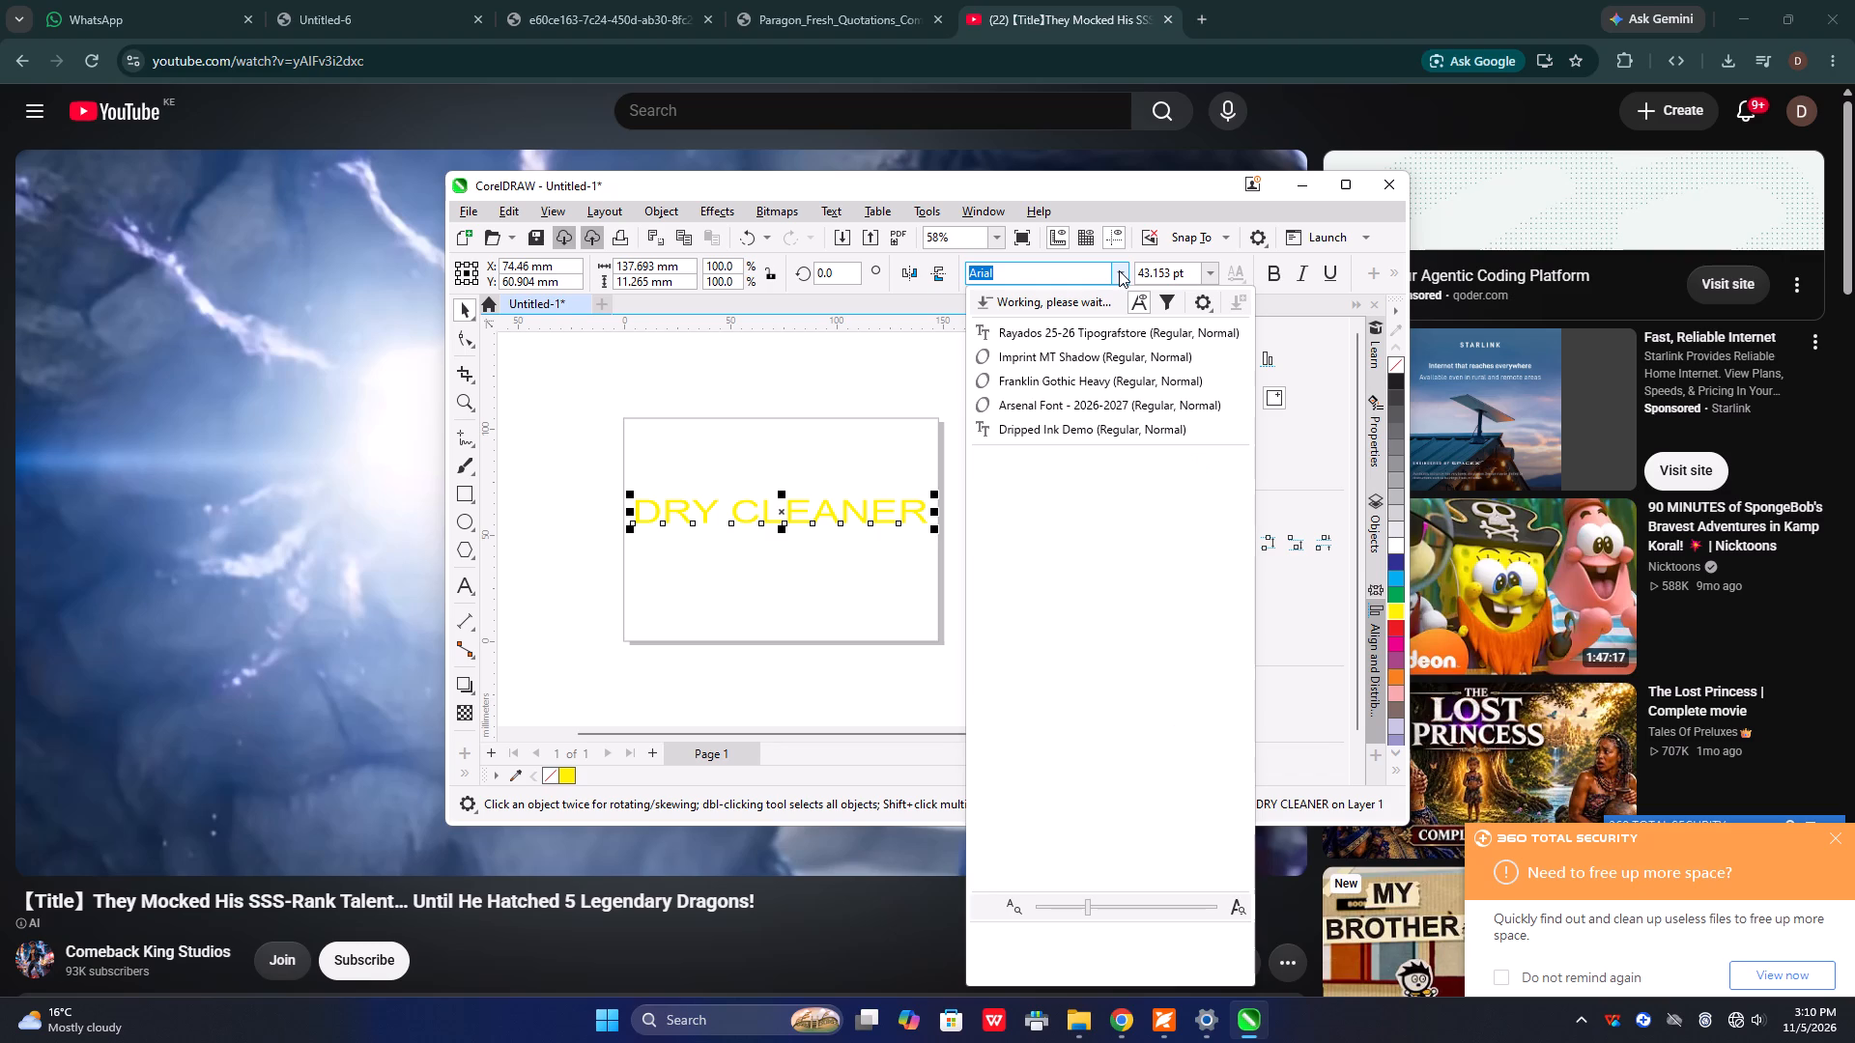
left_click(1120, 277)
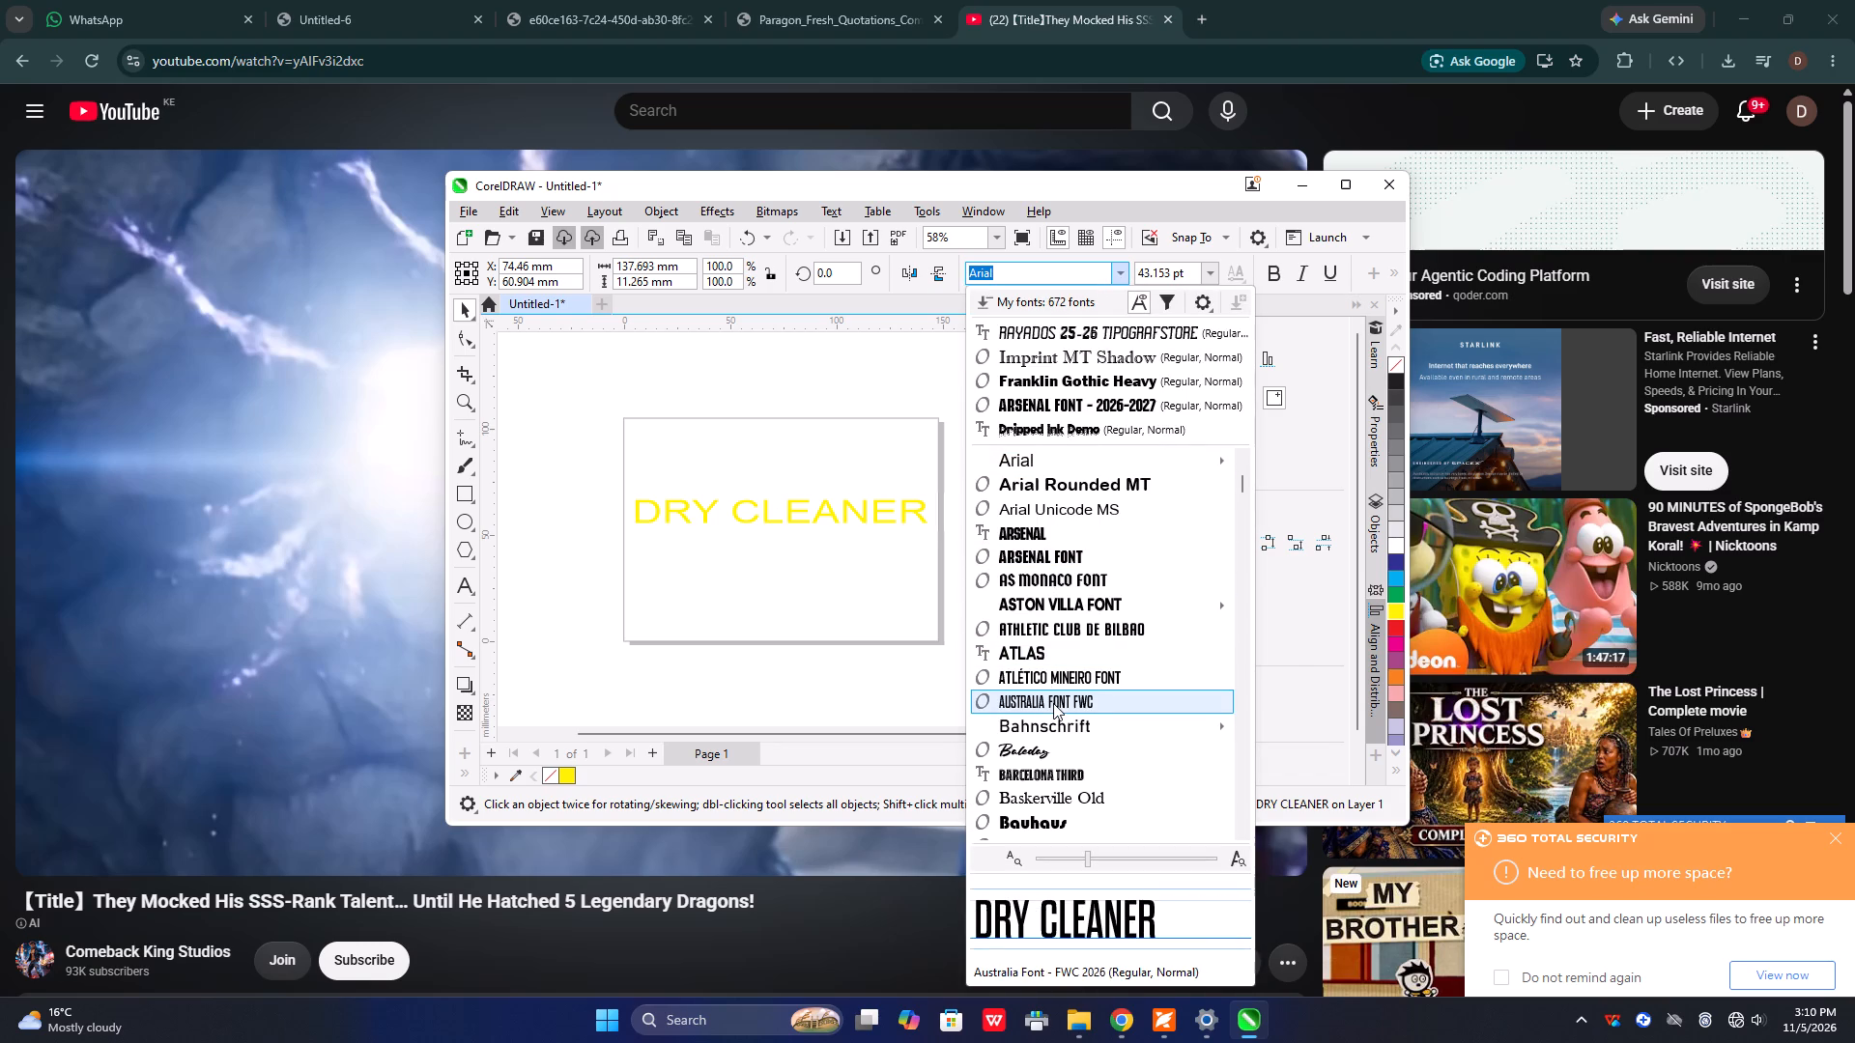
scroll(1053, 703, "down", 2)
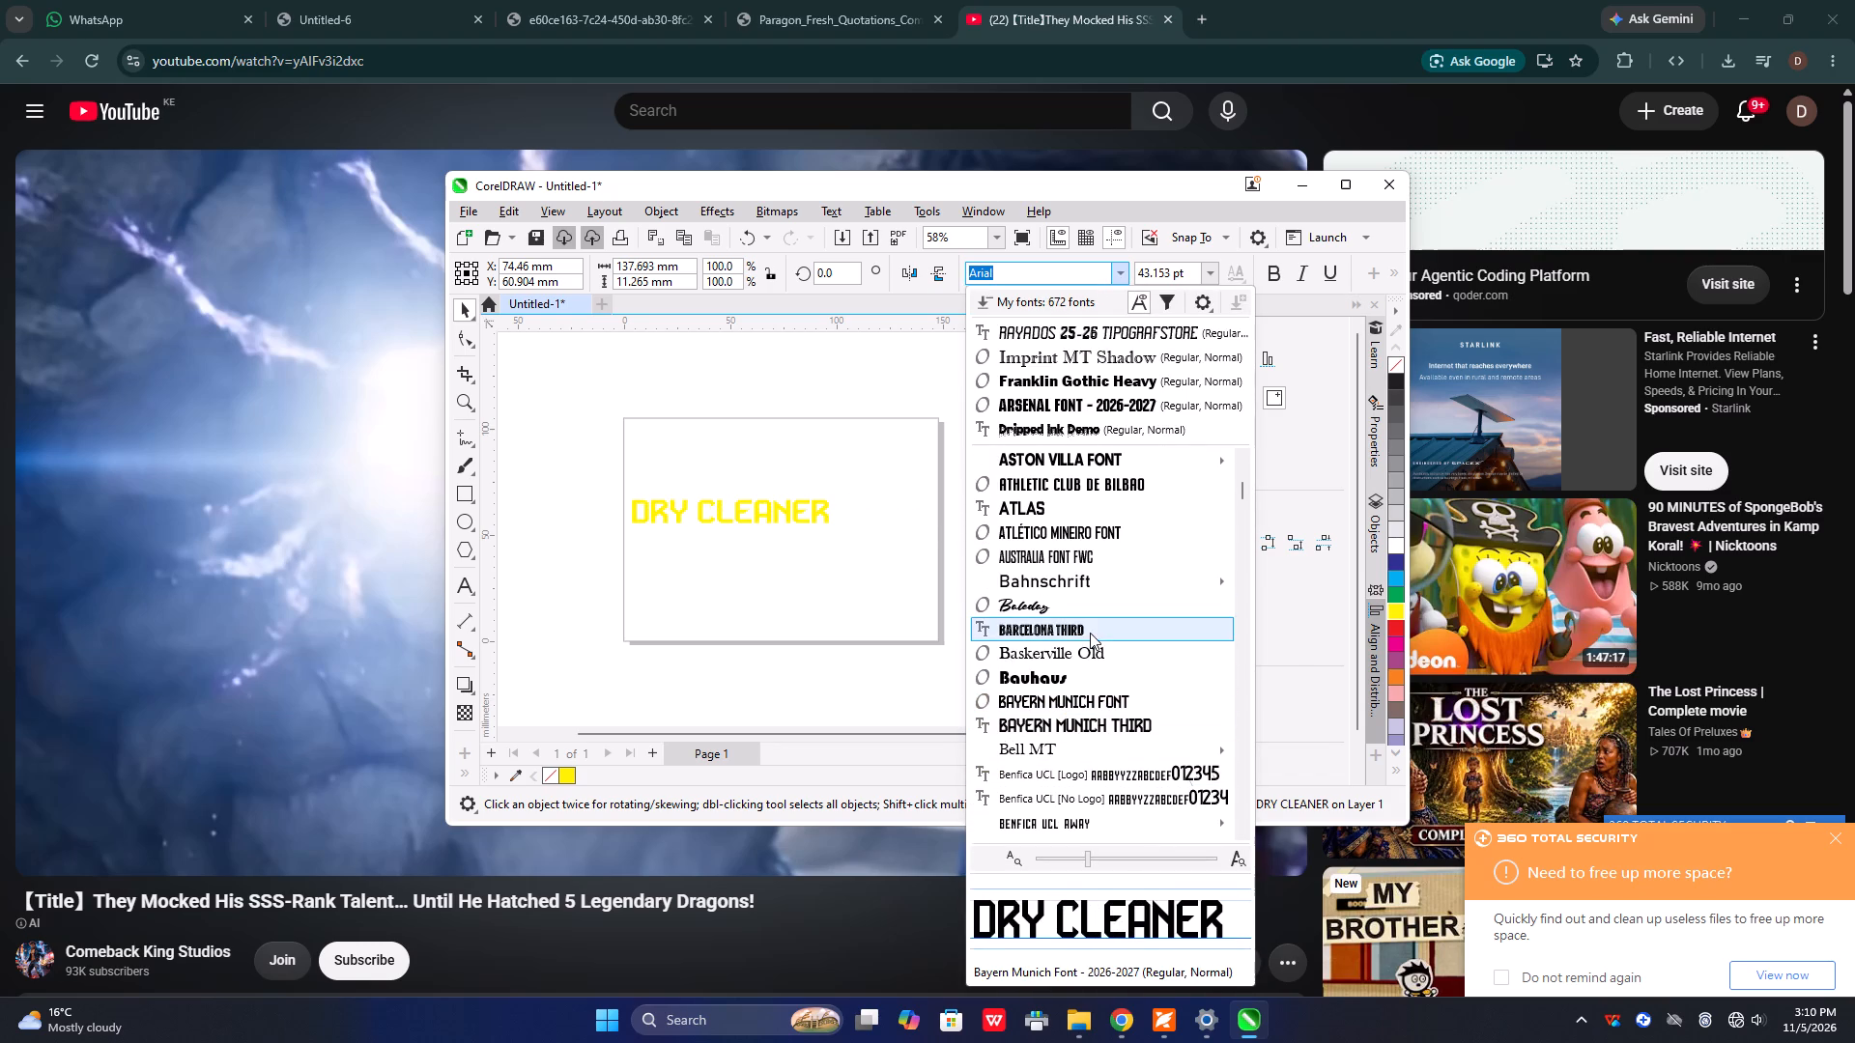
scroll(1078, 640, "down", 1)
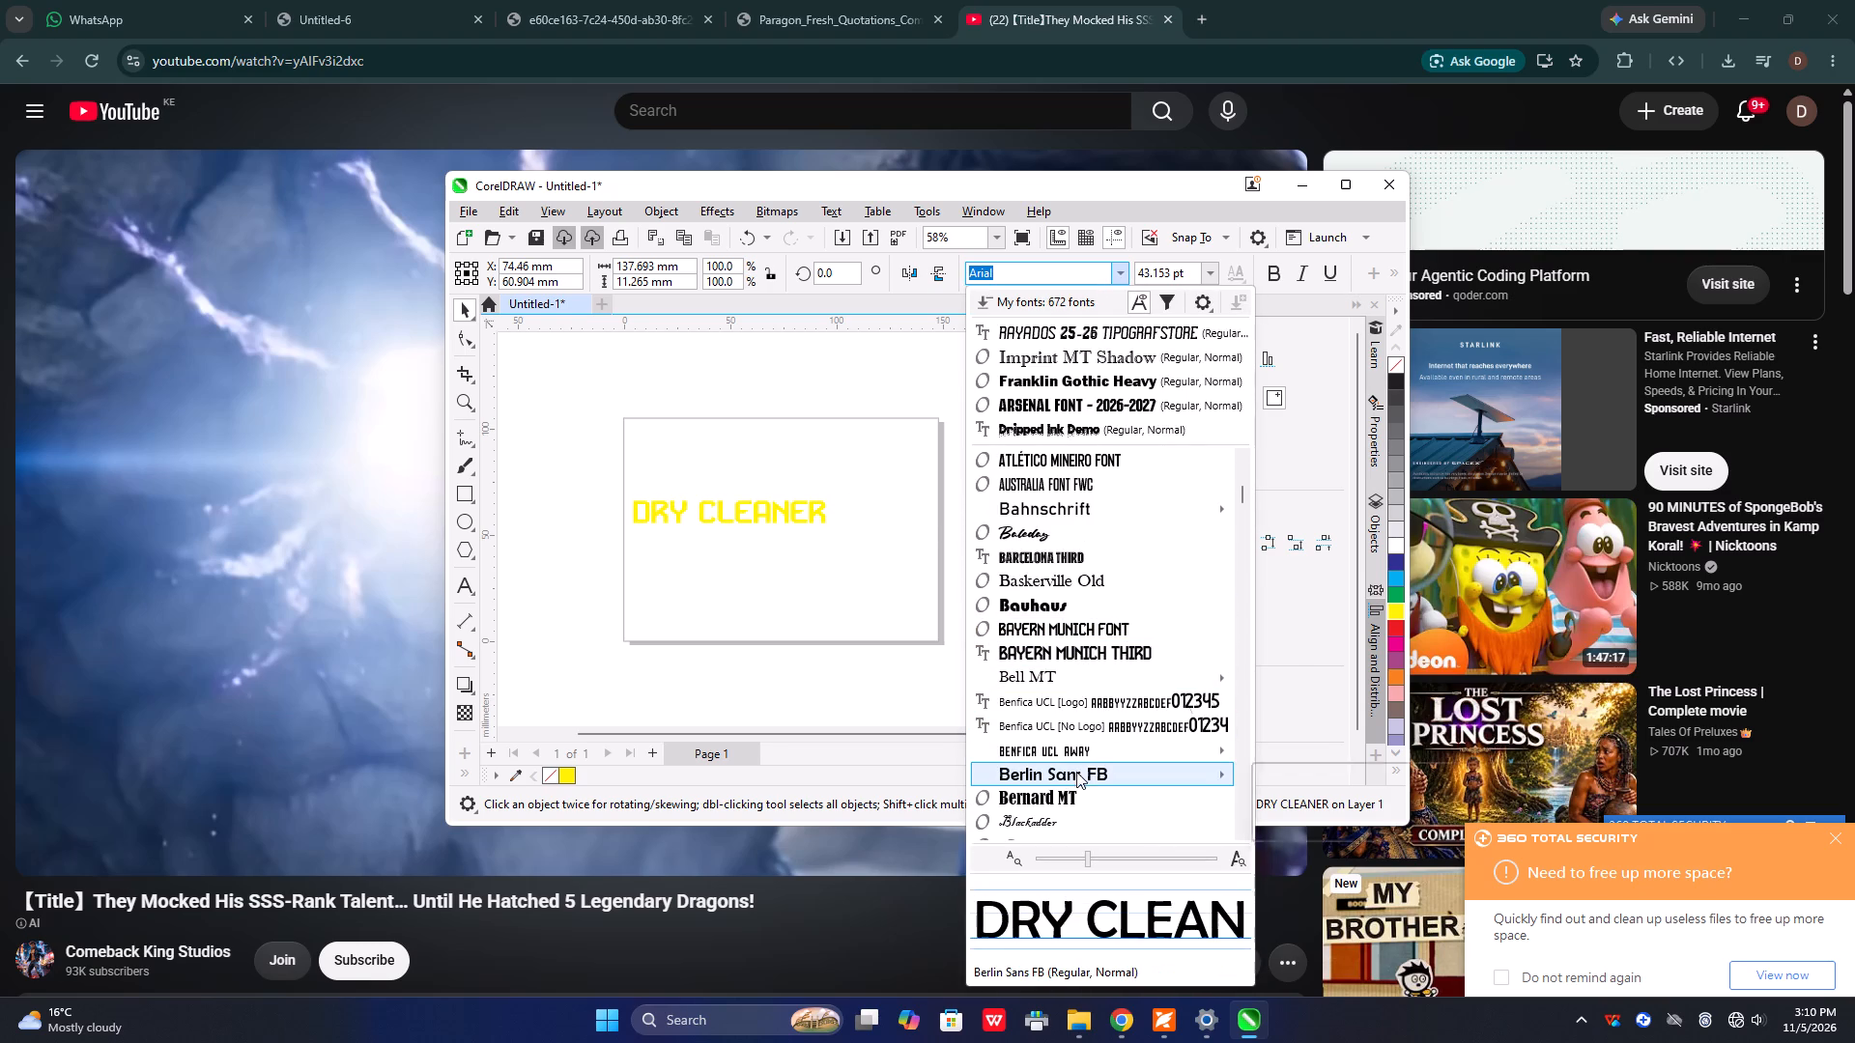
scroll(1079, 772, "down", 1)
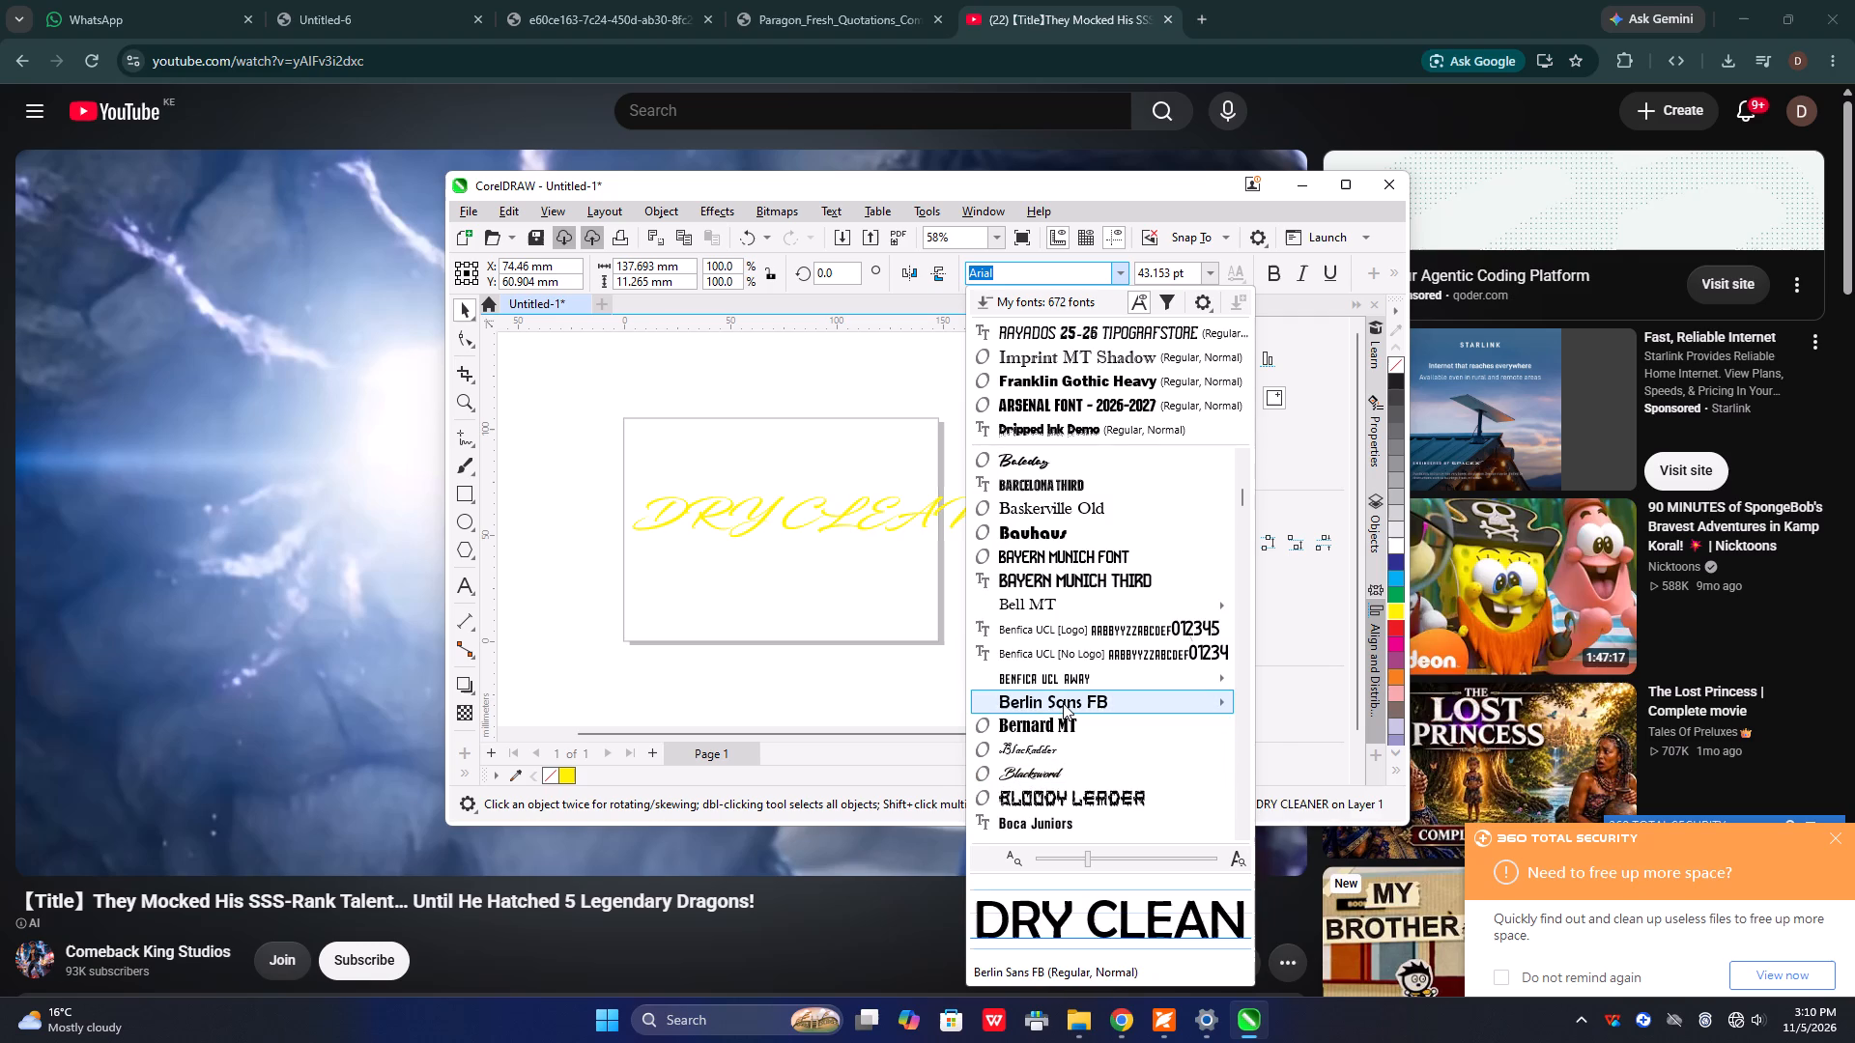
scroll(1068, 732, "down", 1)
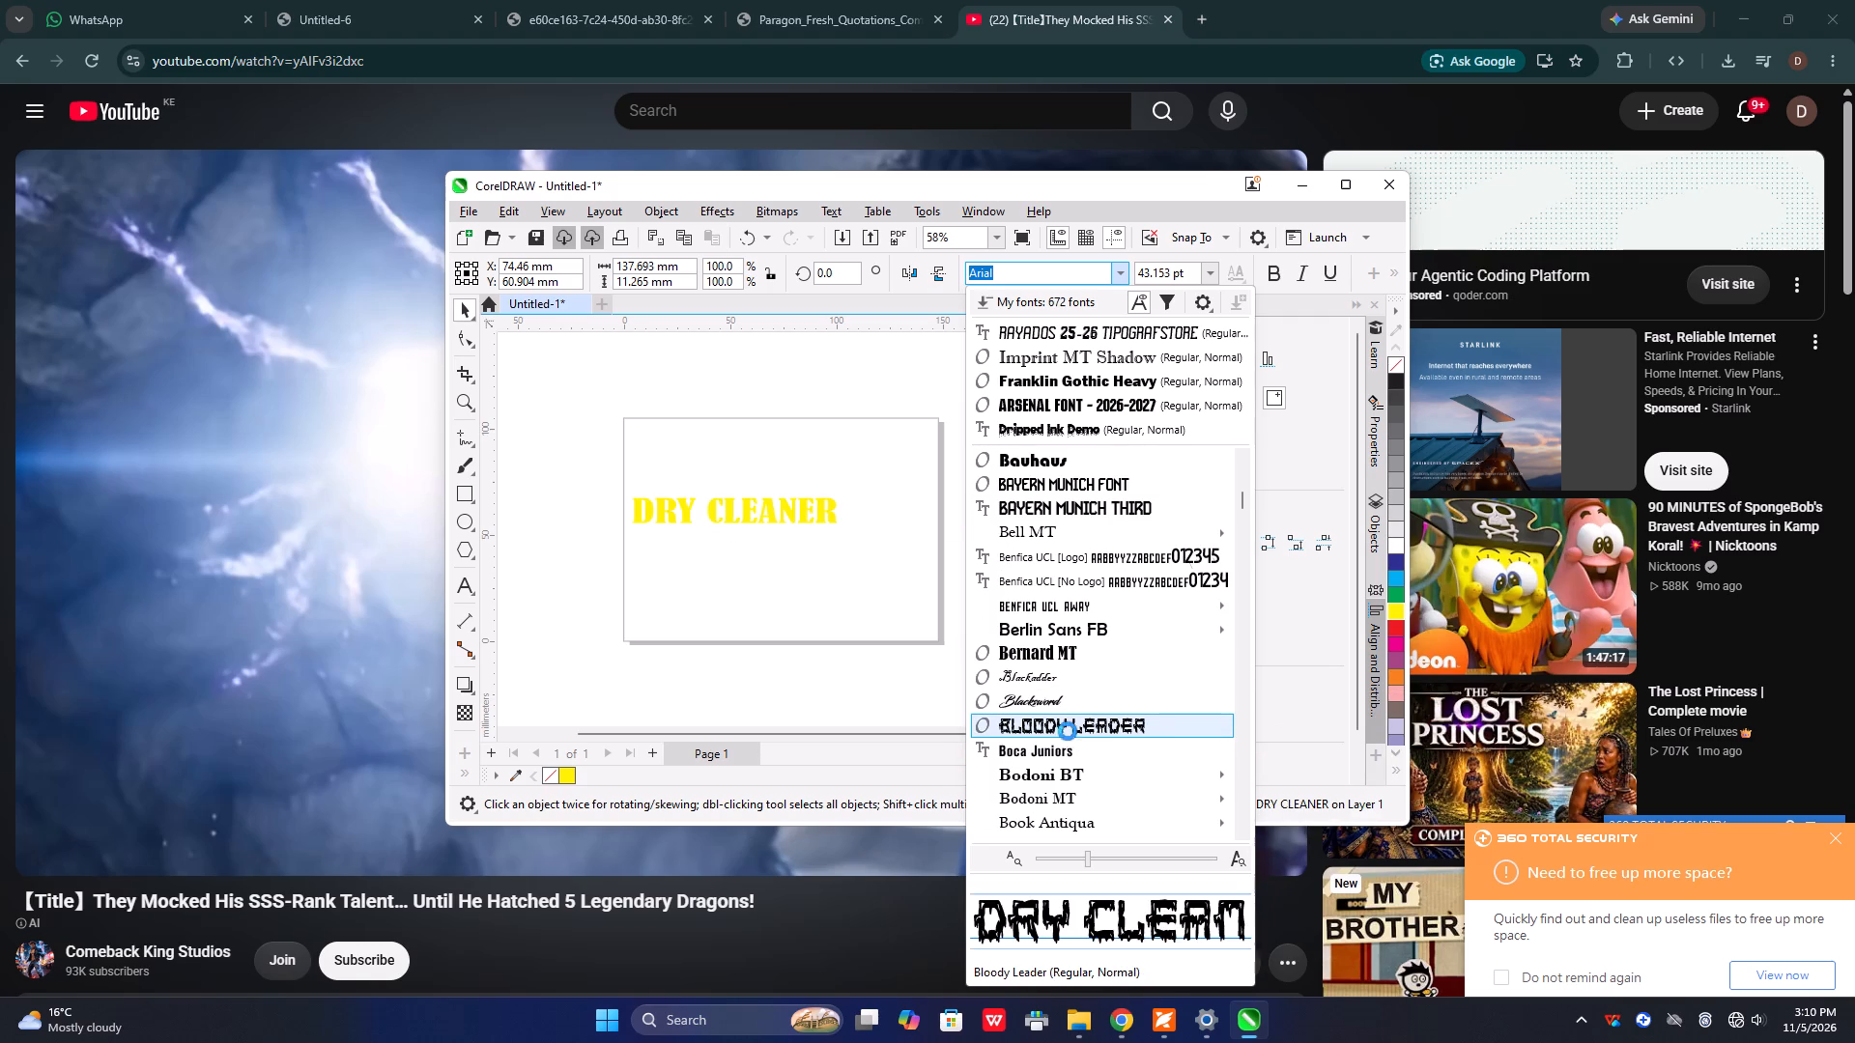
scroll(1068, 731, "down", 2)
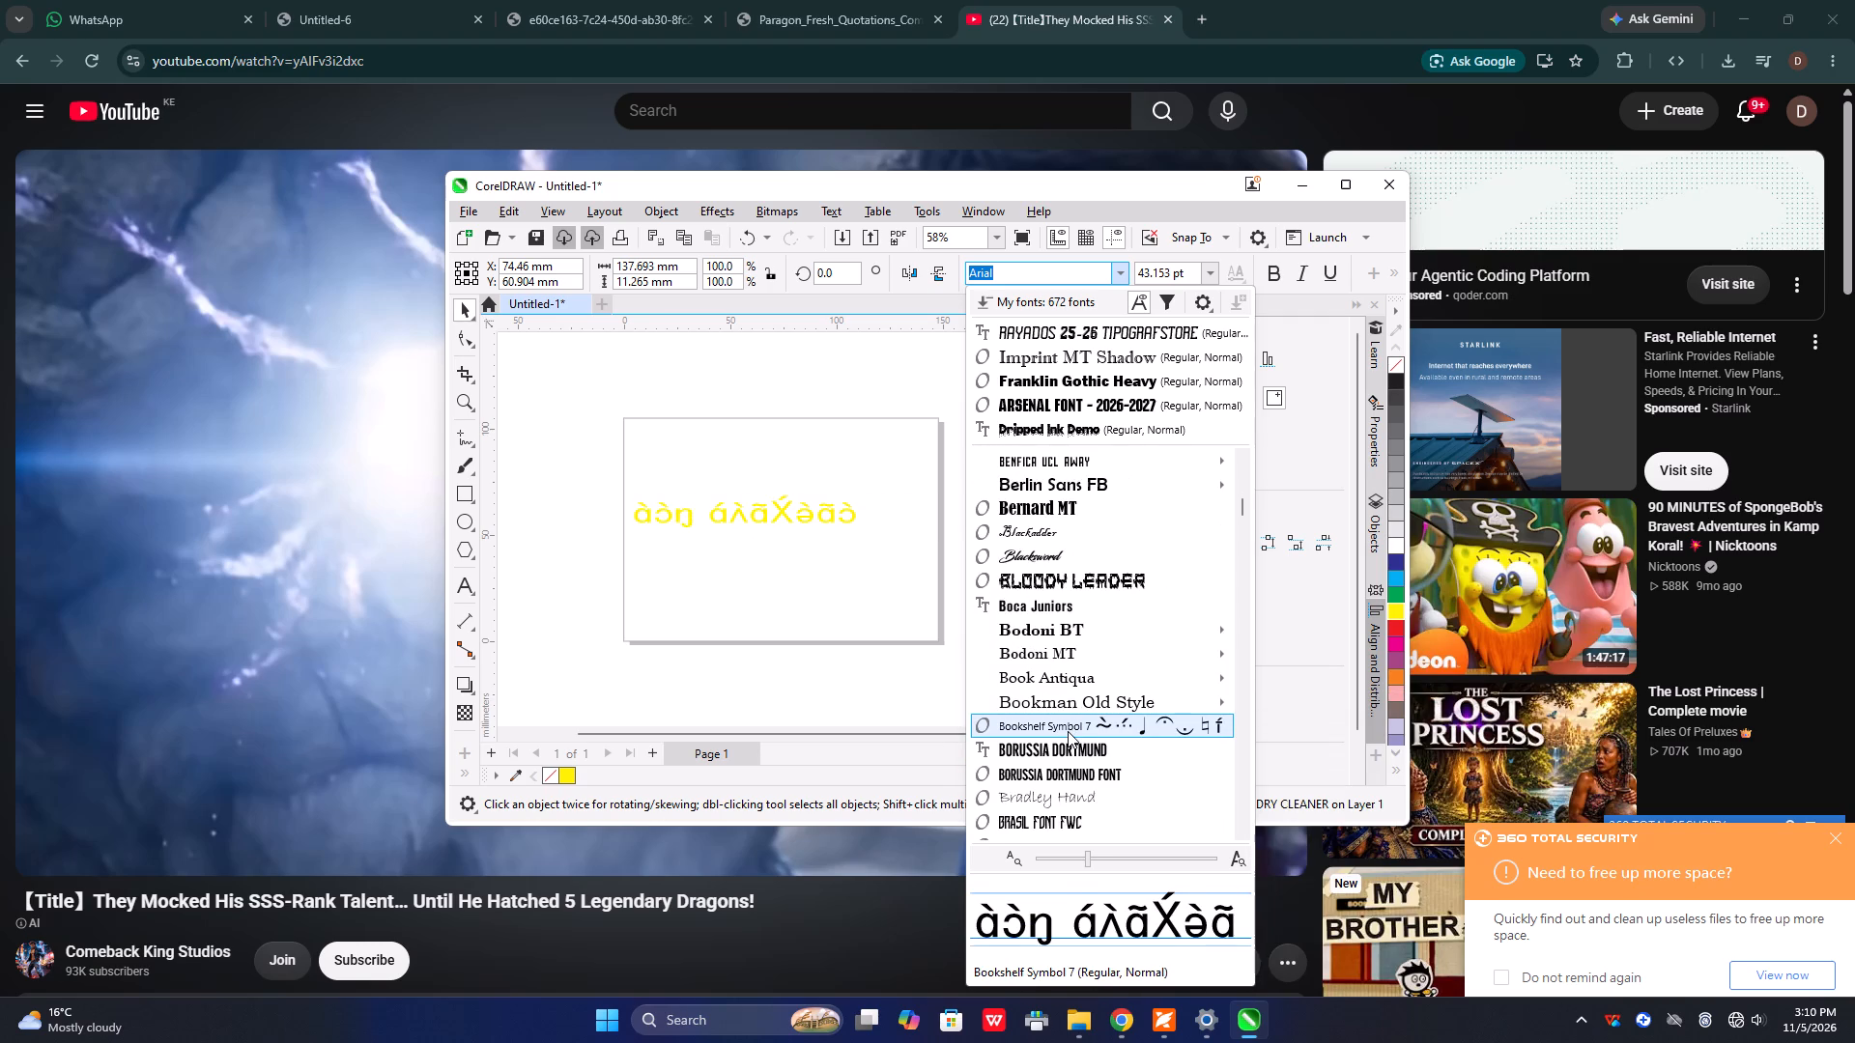
scroll(1068, 731, "down", 2)
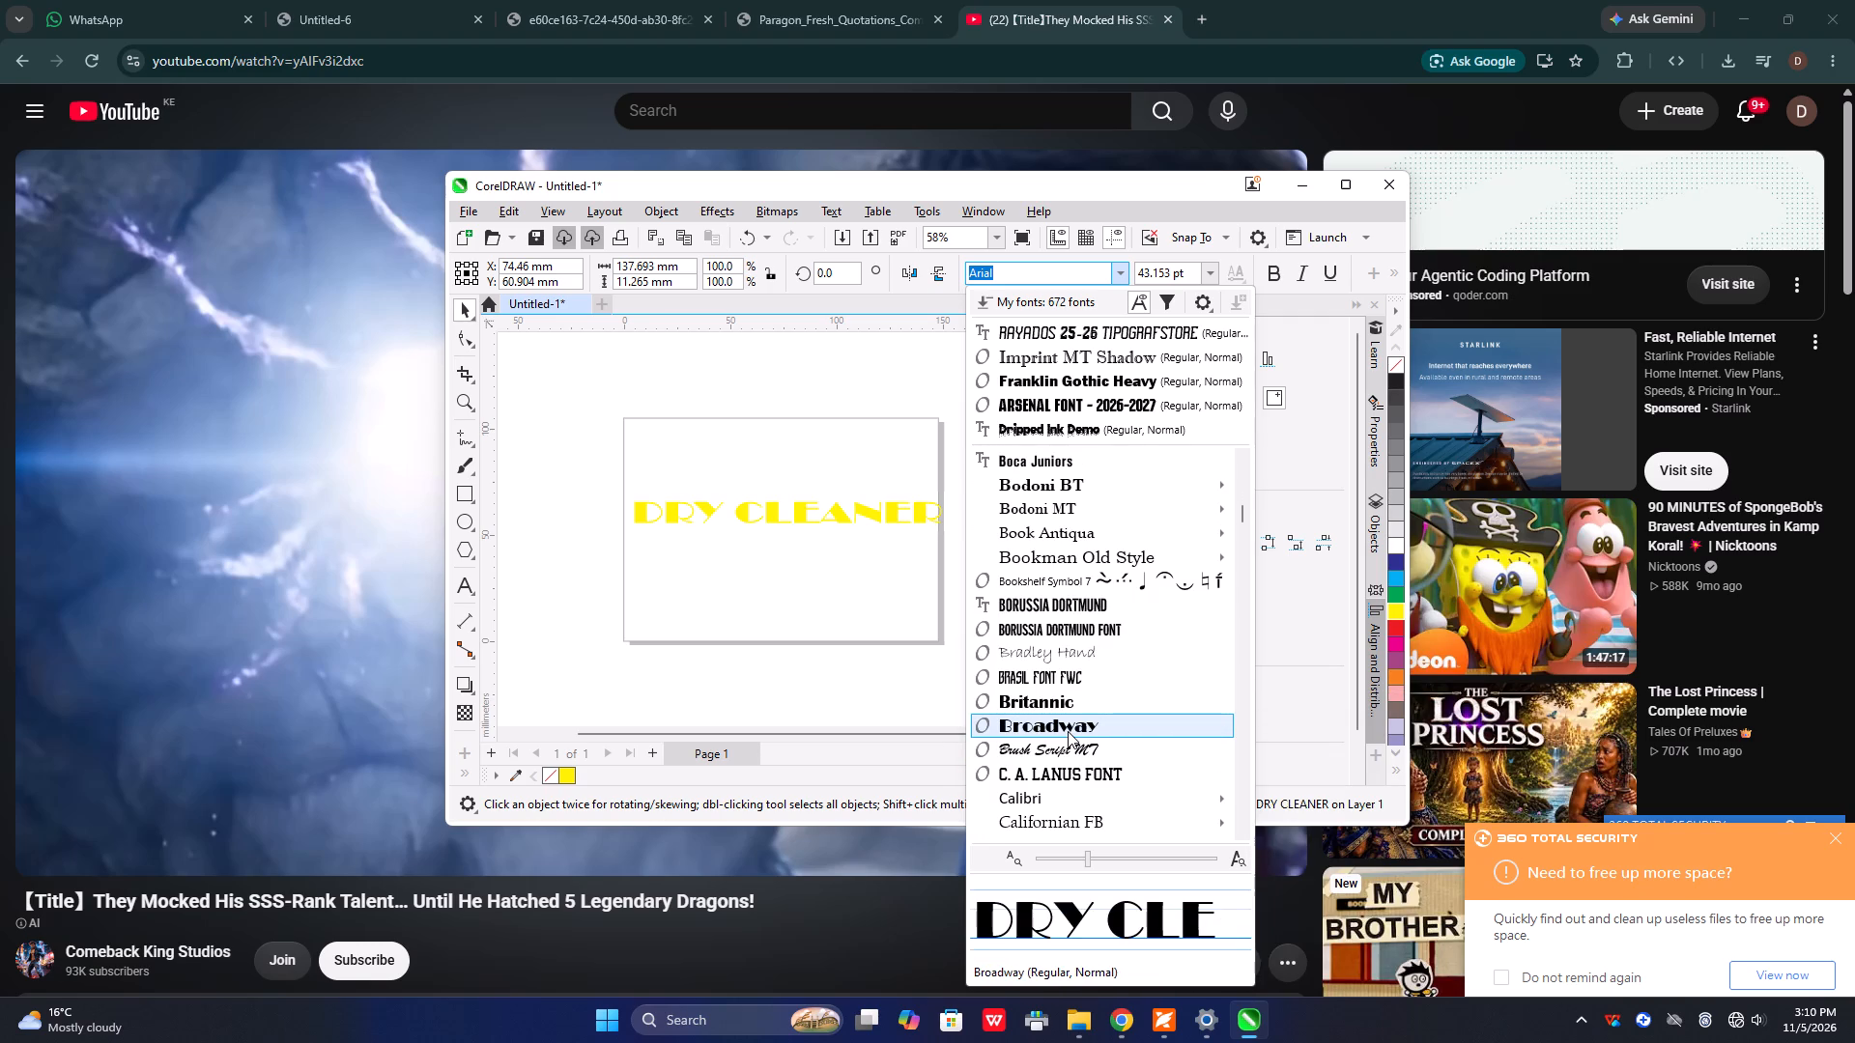
scroll(1042, 693, "down", 1)
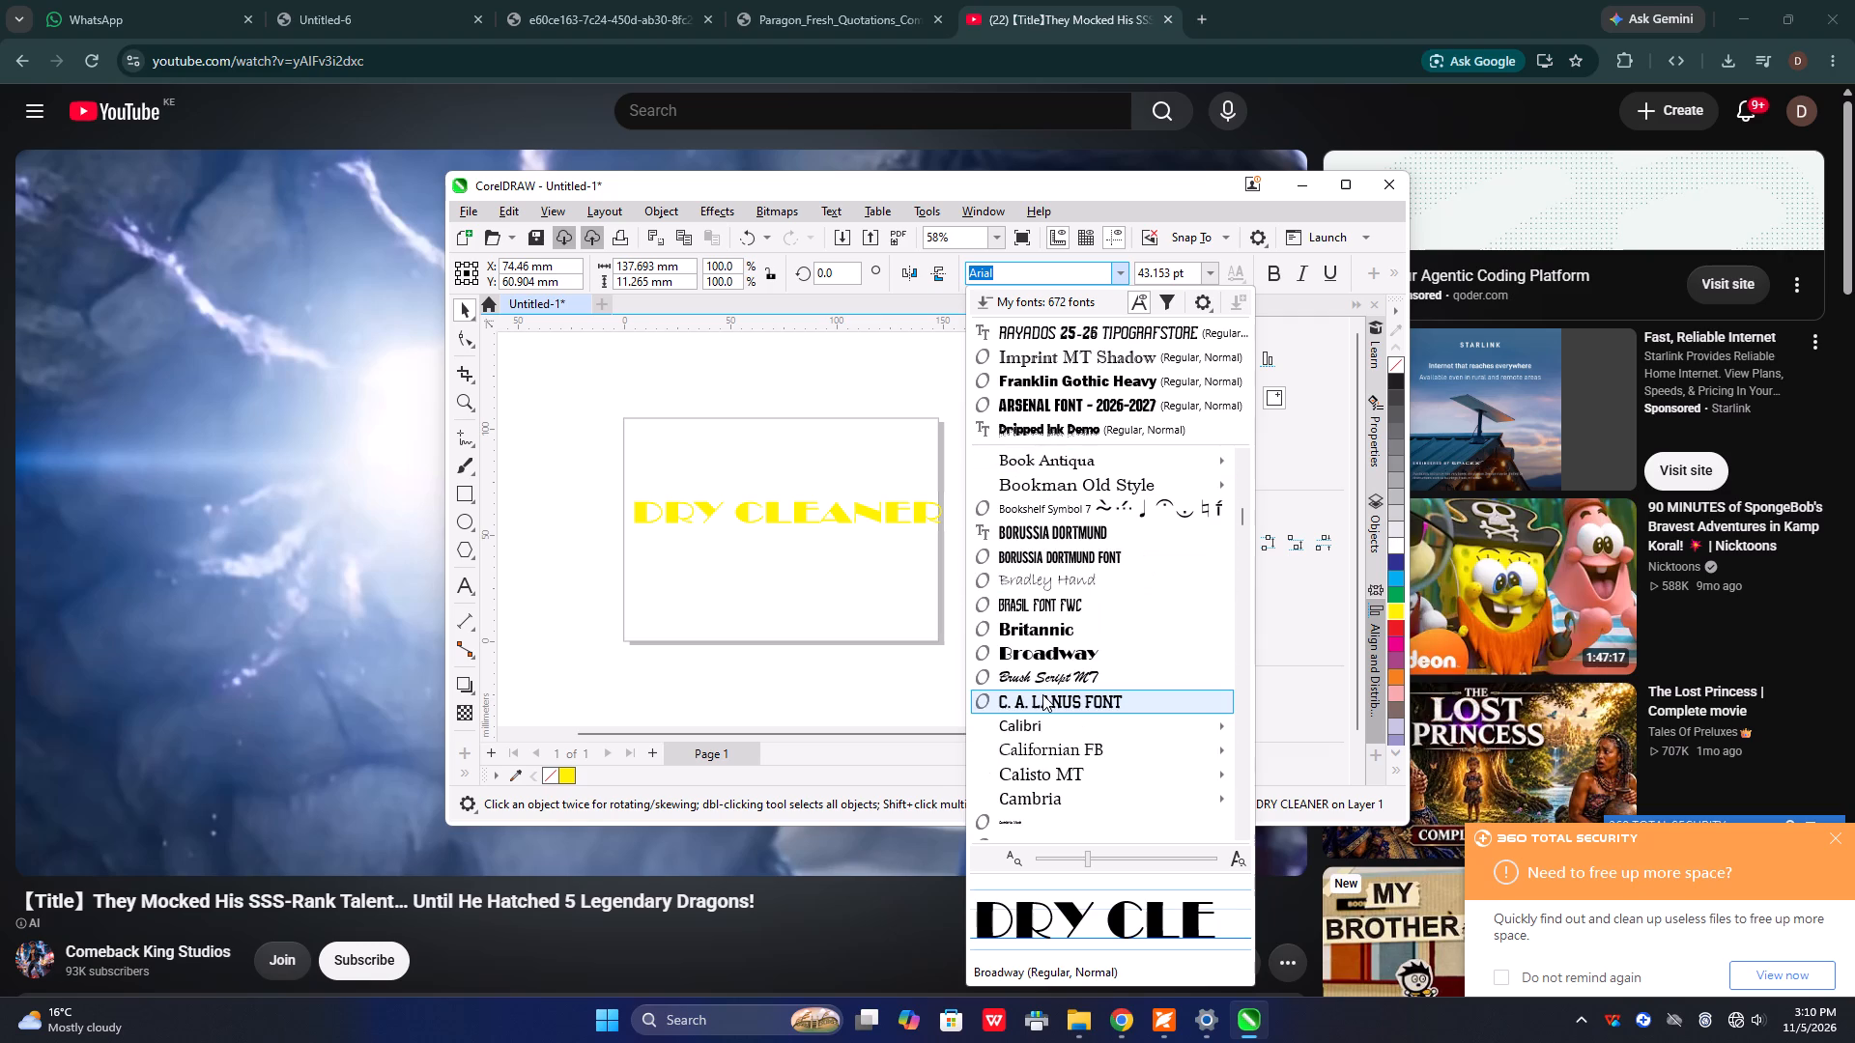
scroll(1042, 694, "down", 6)
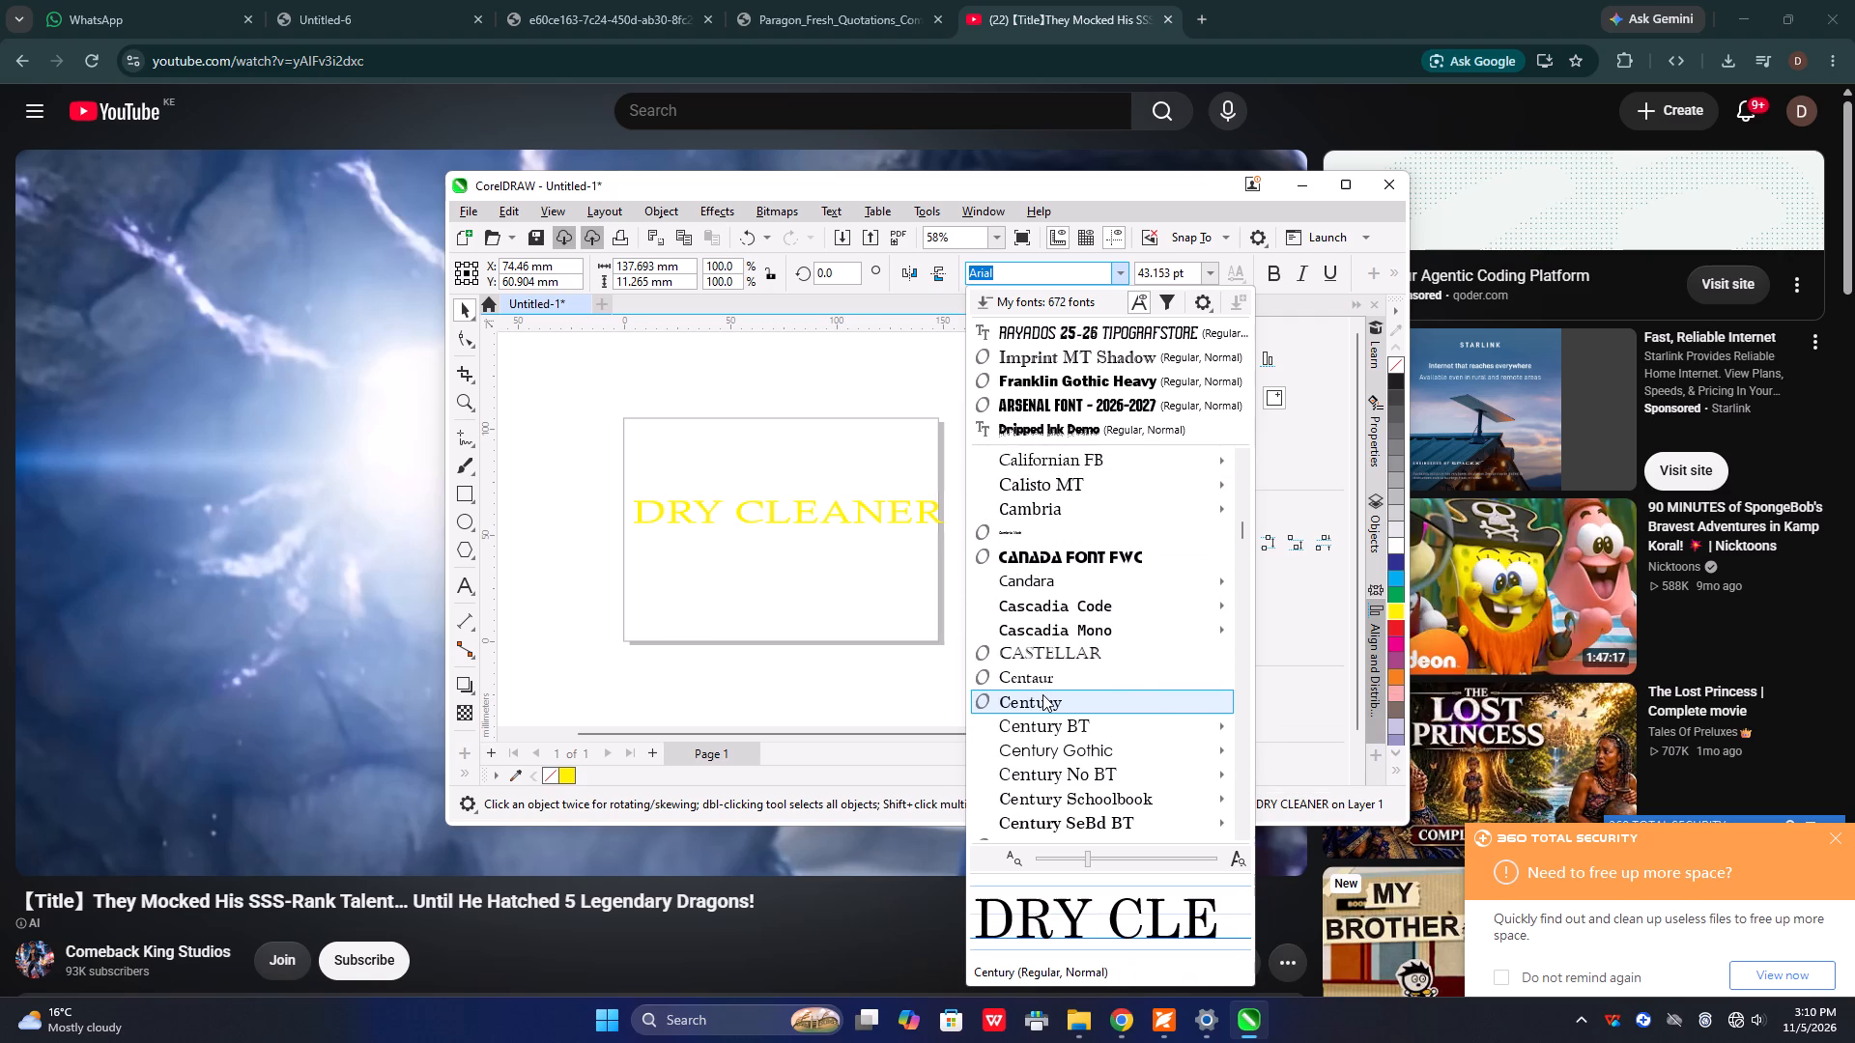
scroll(1042, 694, "down", 5)
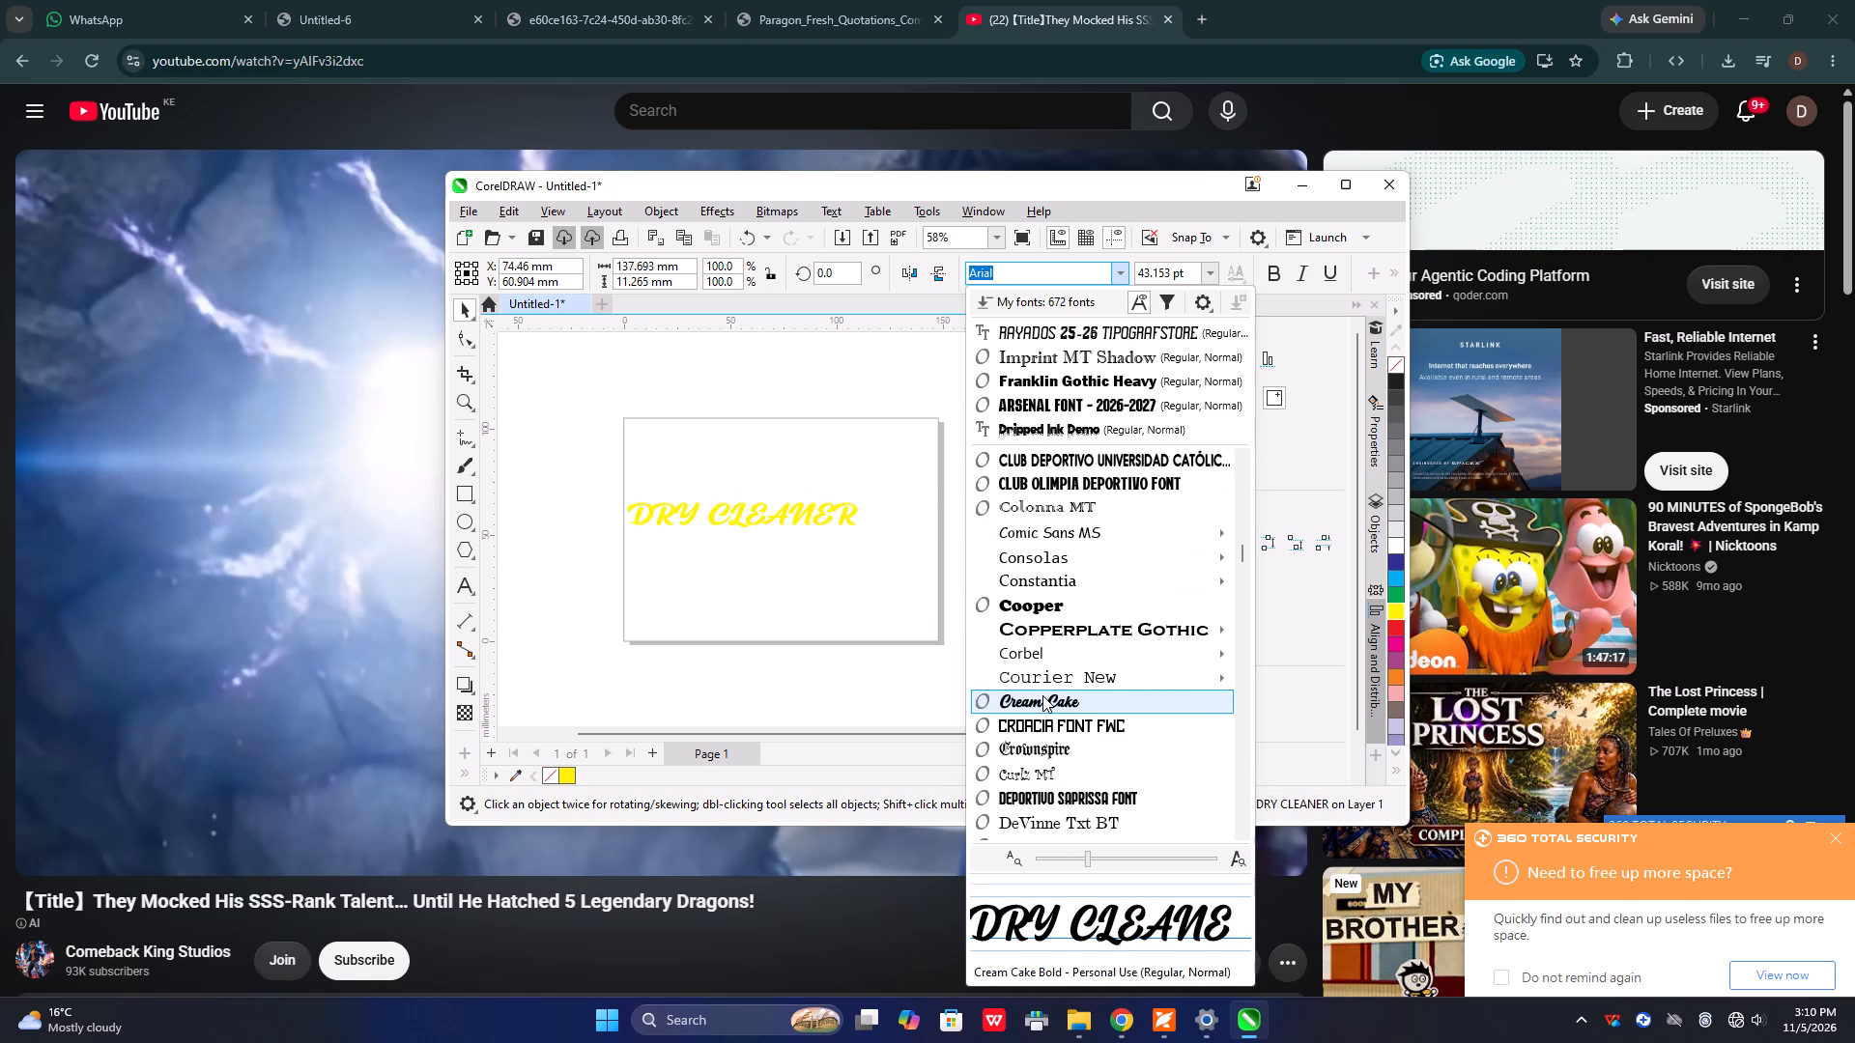
scroll(1042, 695, "down", 6)
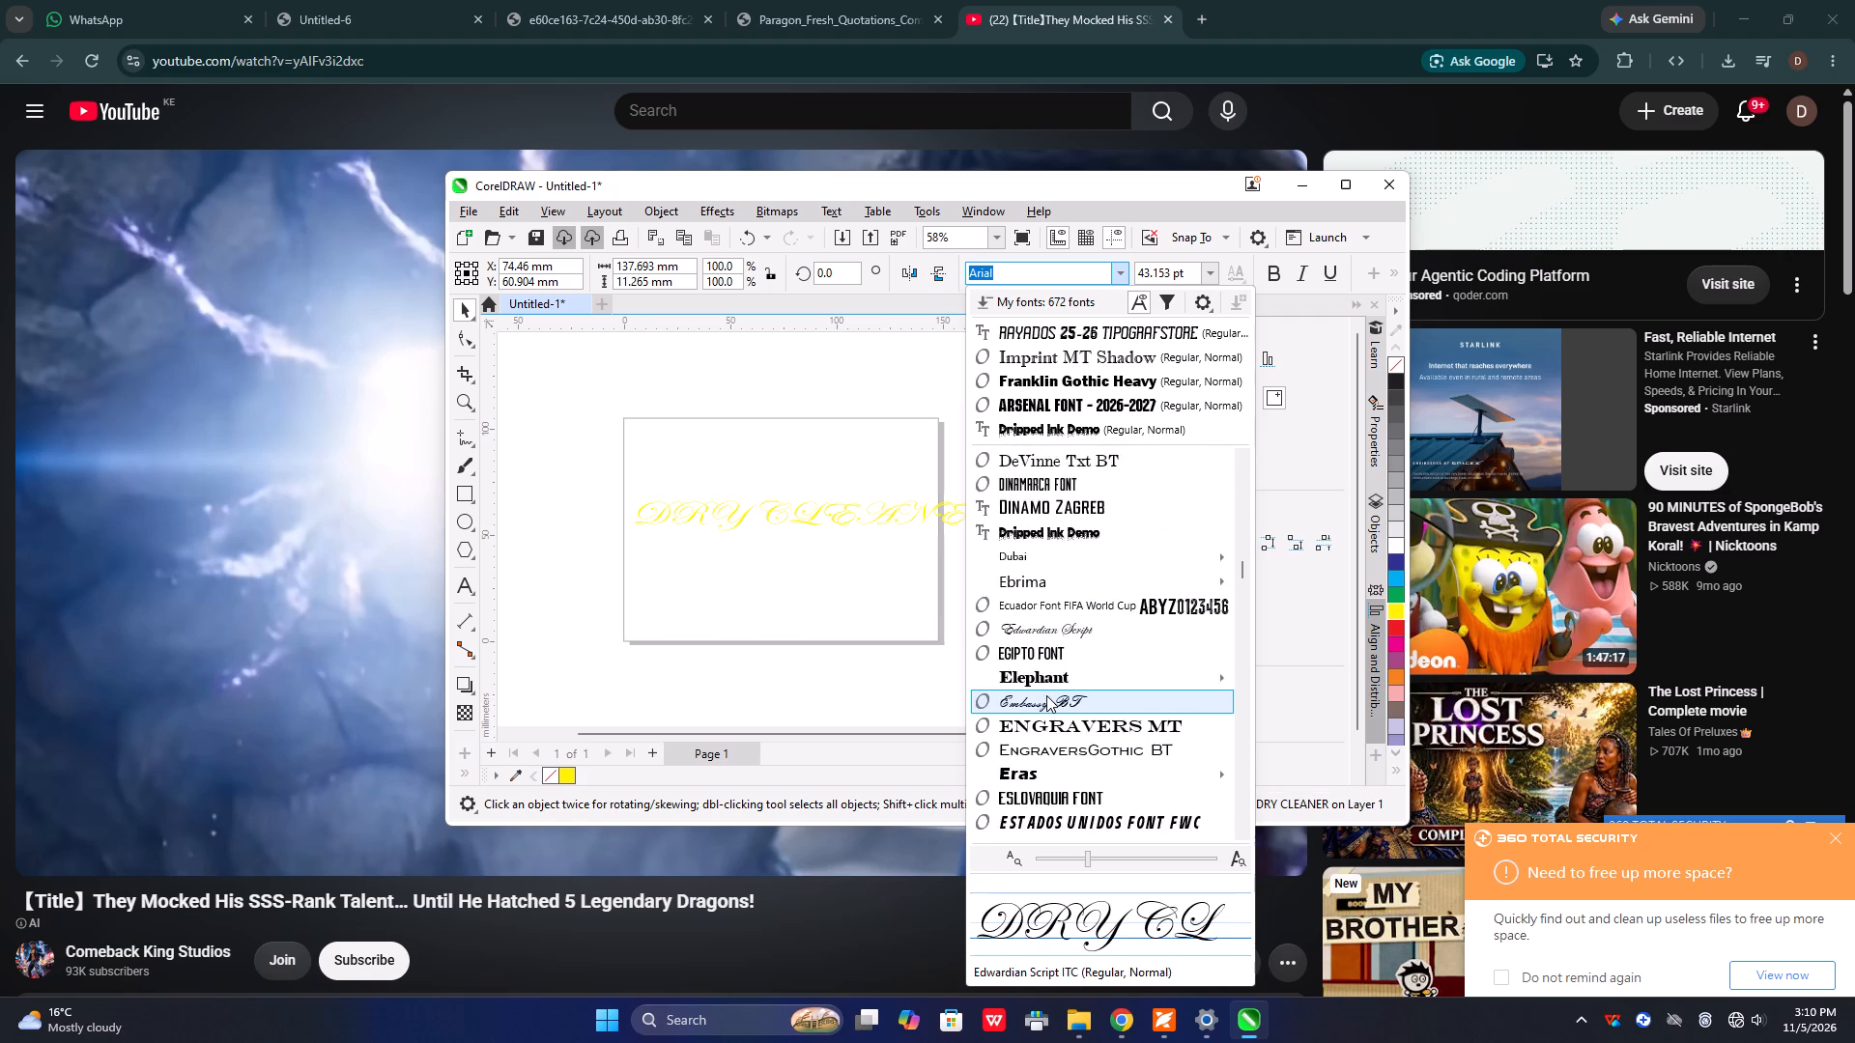
scroll(1052, 697, "down", 2)
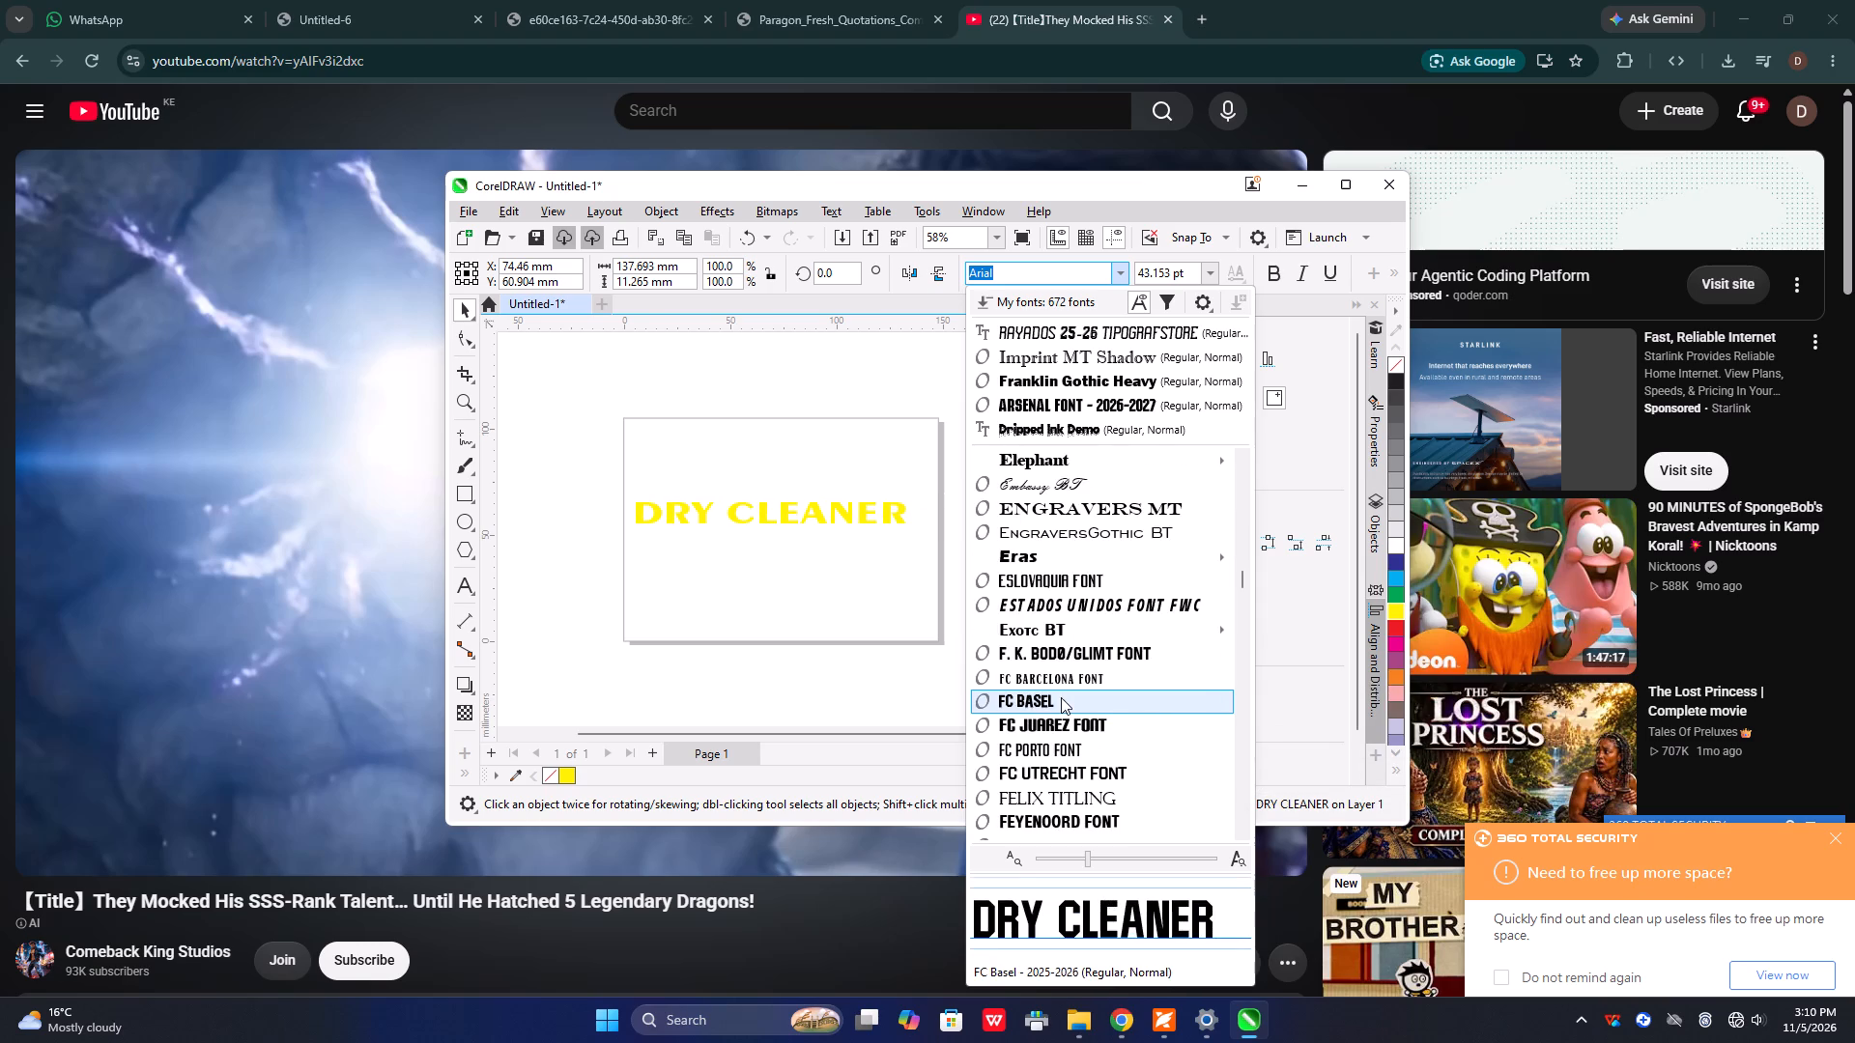
scroll(1067, 695, "down", 4)
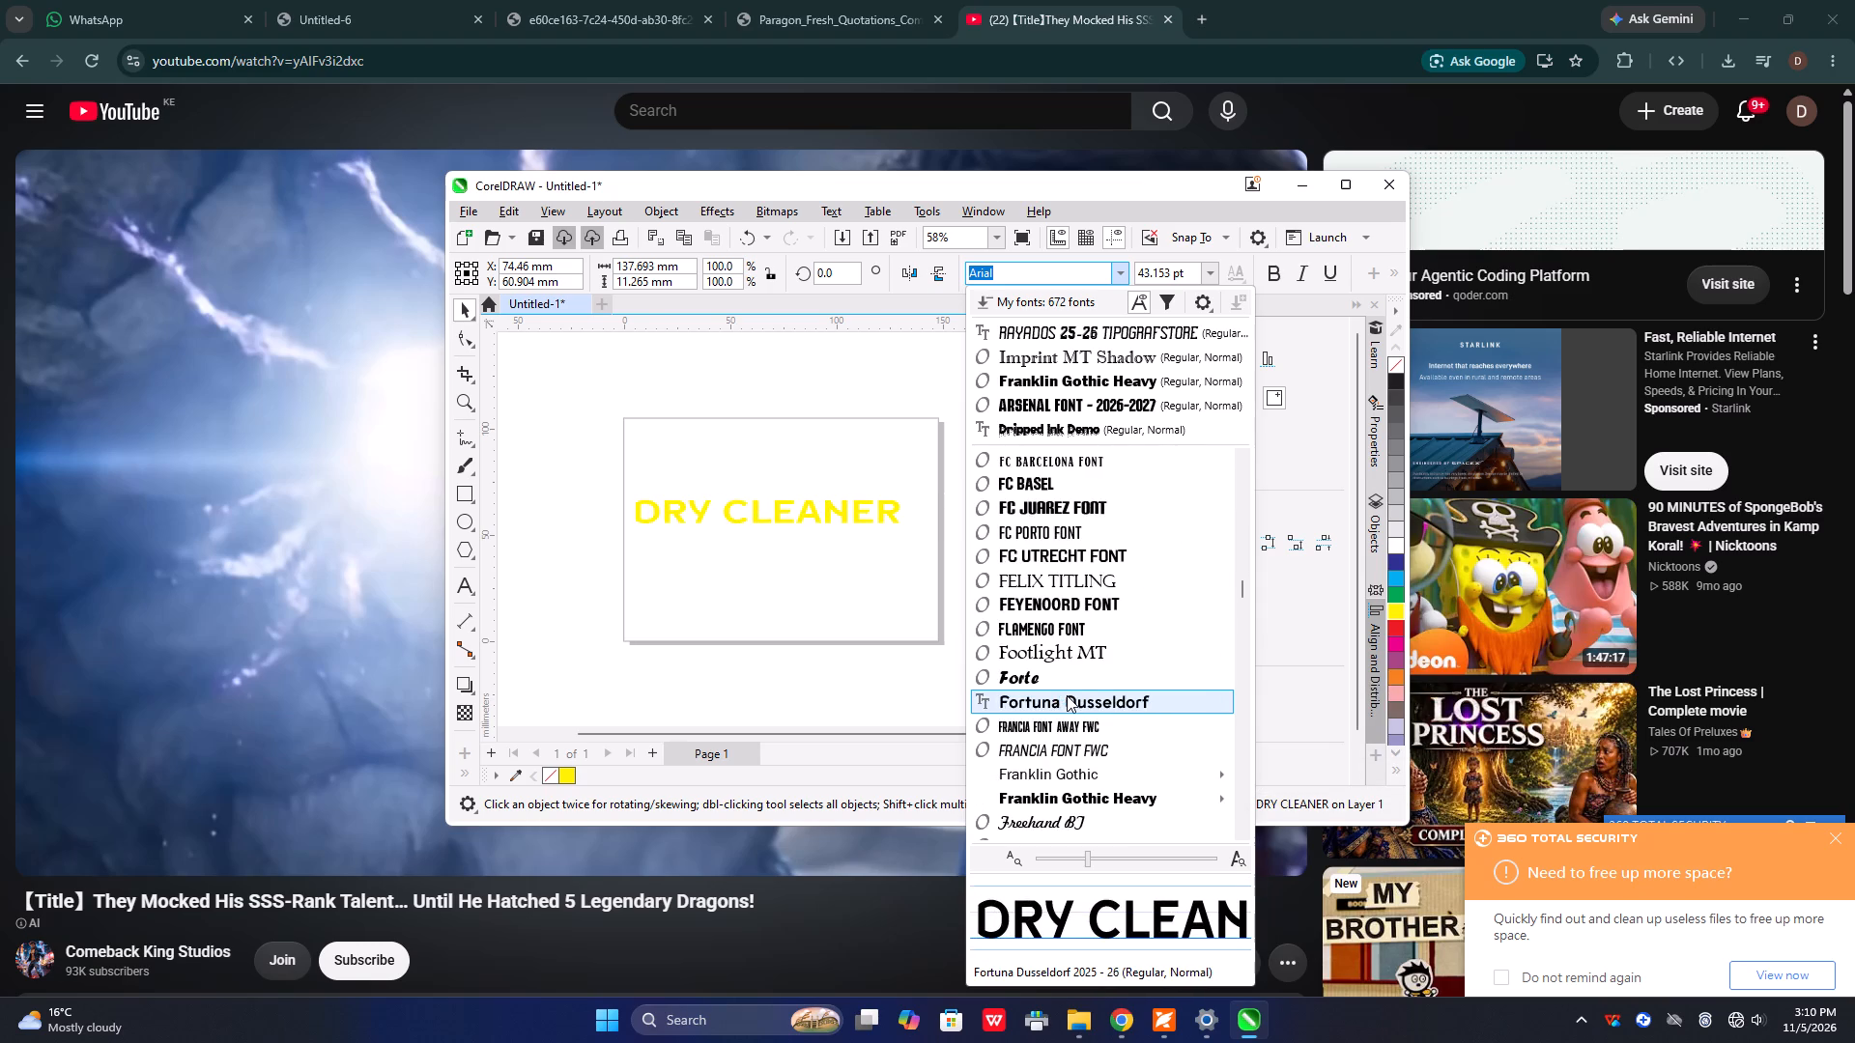
scroll(1067, 695, "down", 7)
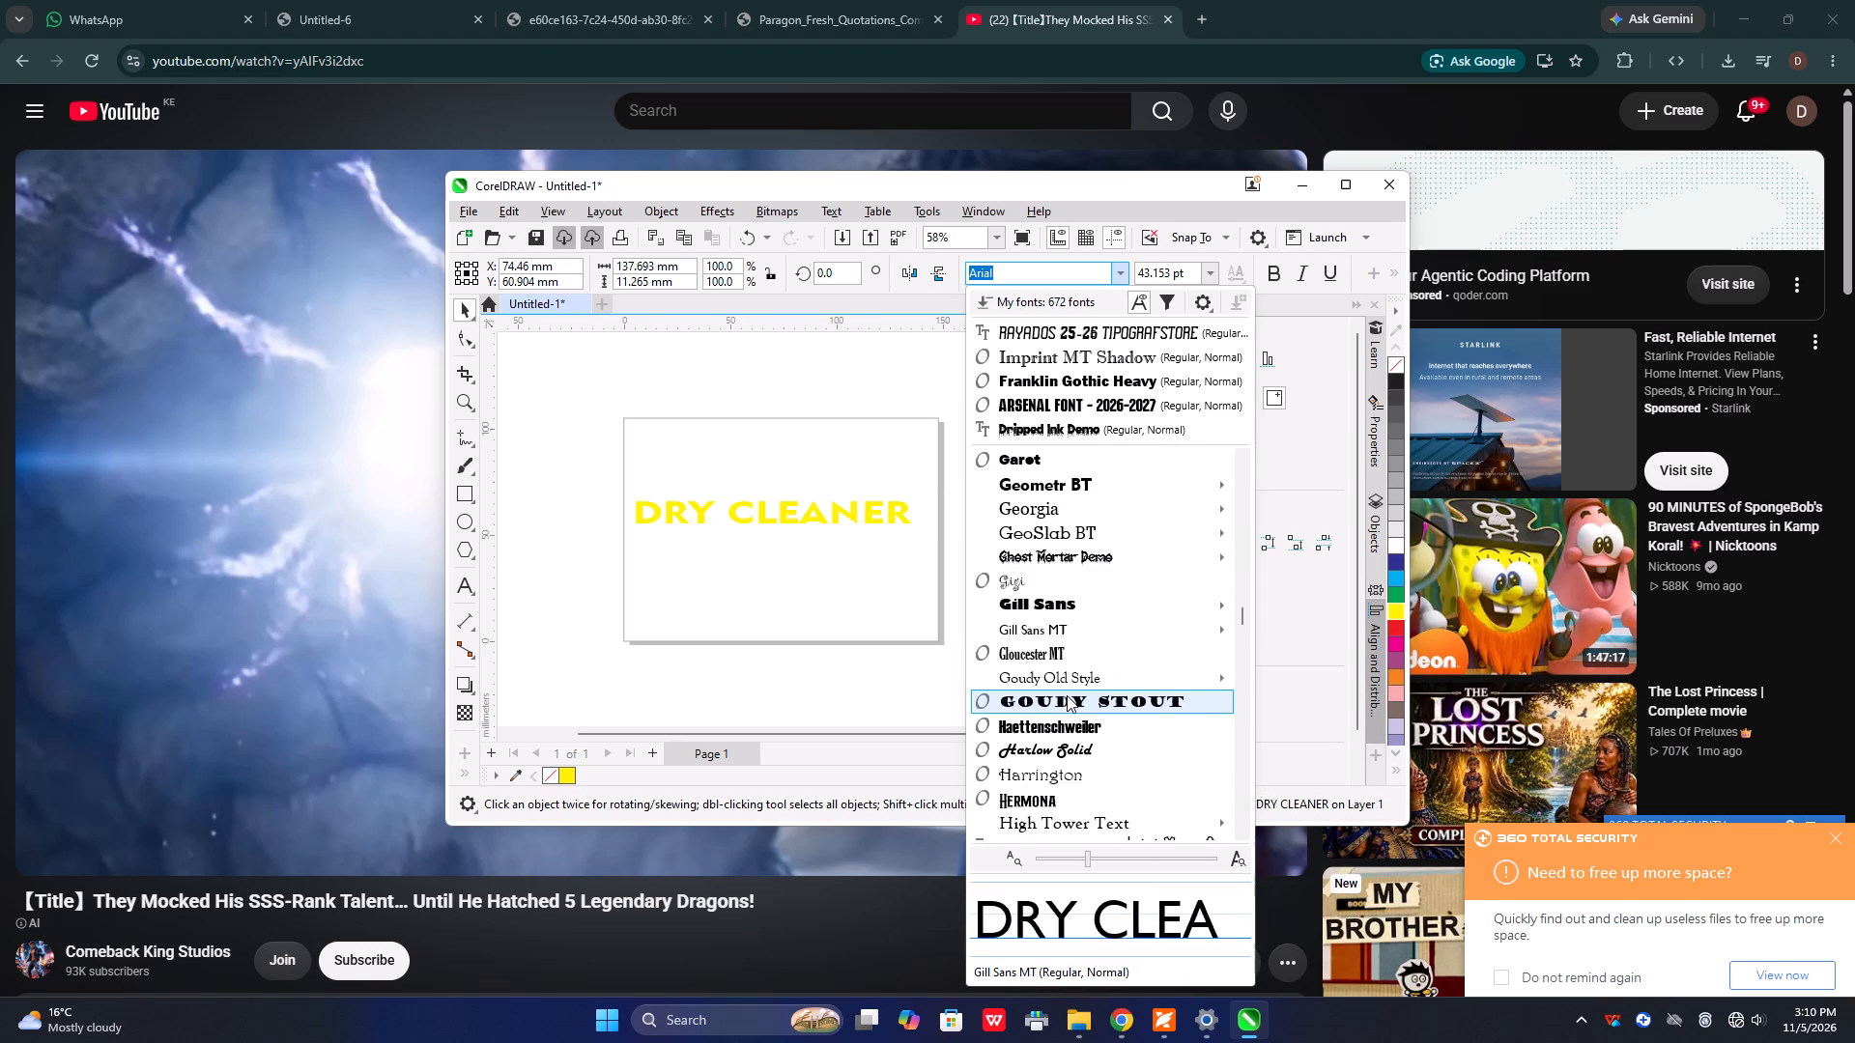
scroll(1067, 695, "down", 5)
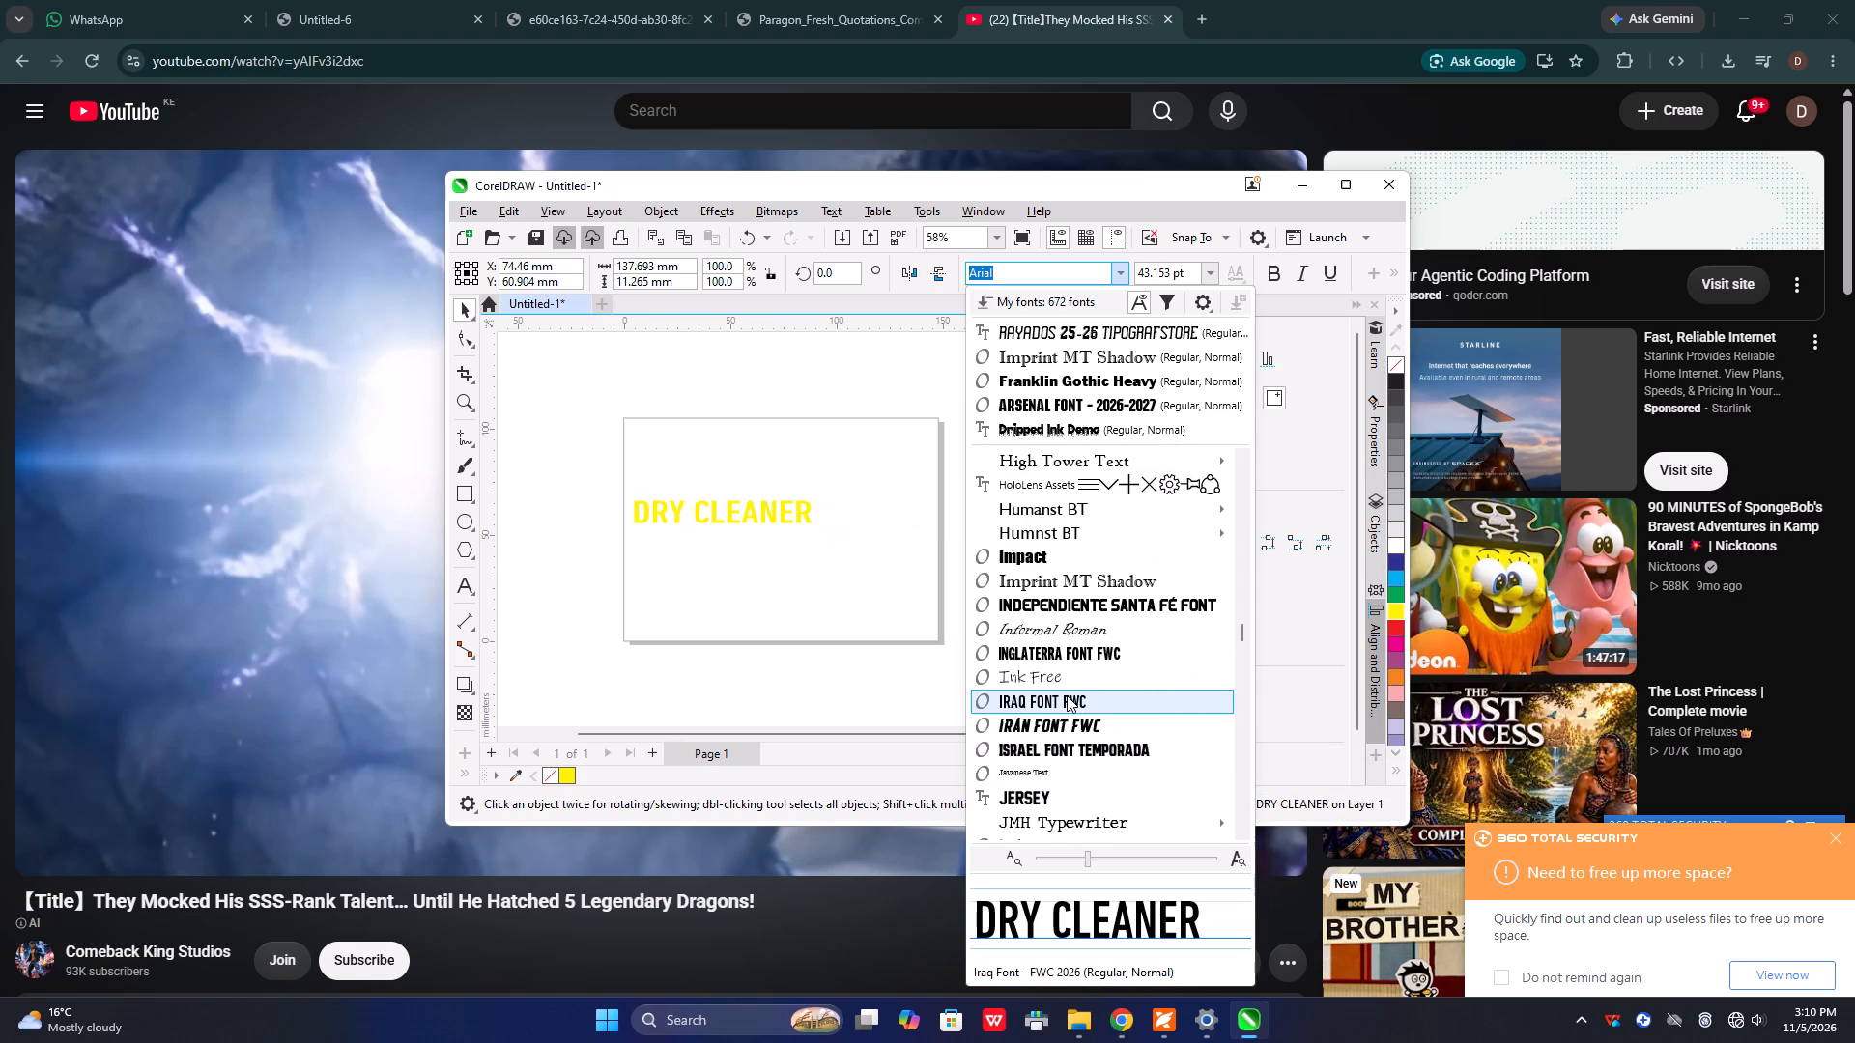
left_click(1088, 547)
Enlarge the DRY CLEANER text to about 137 mm wide and position it at about X 73.8 mm, Y 59.5 mm.
left_click_drag(850, 493, 884, 483)
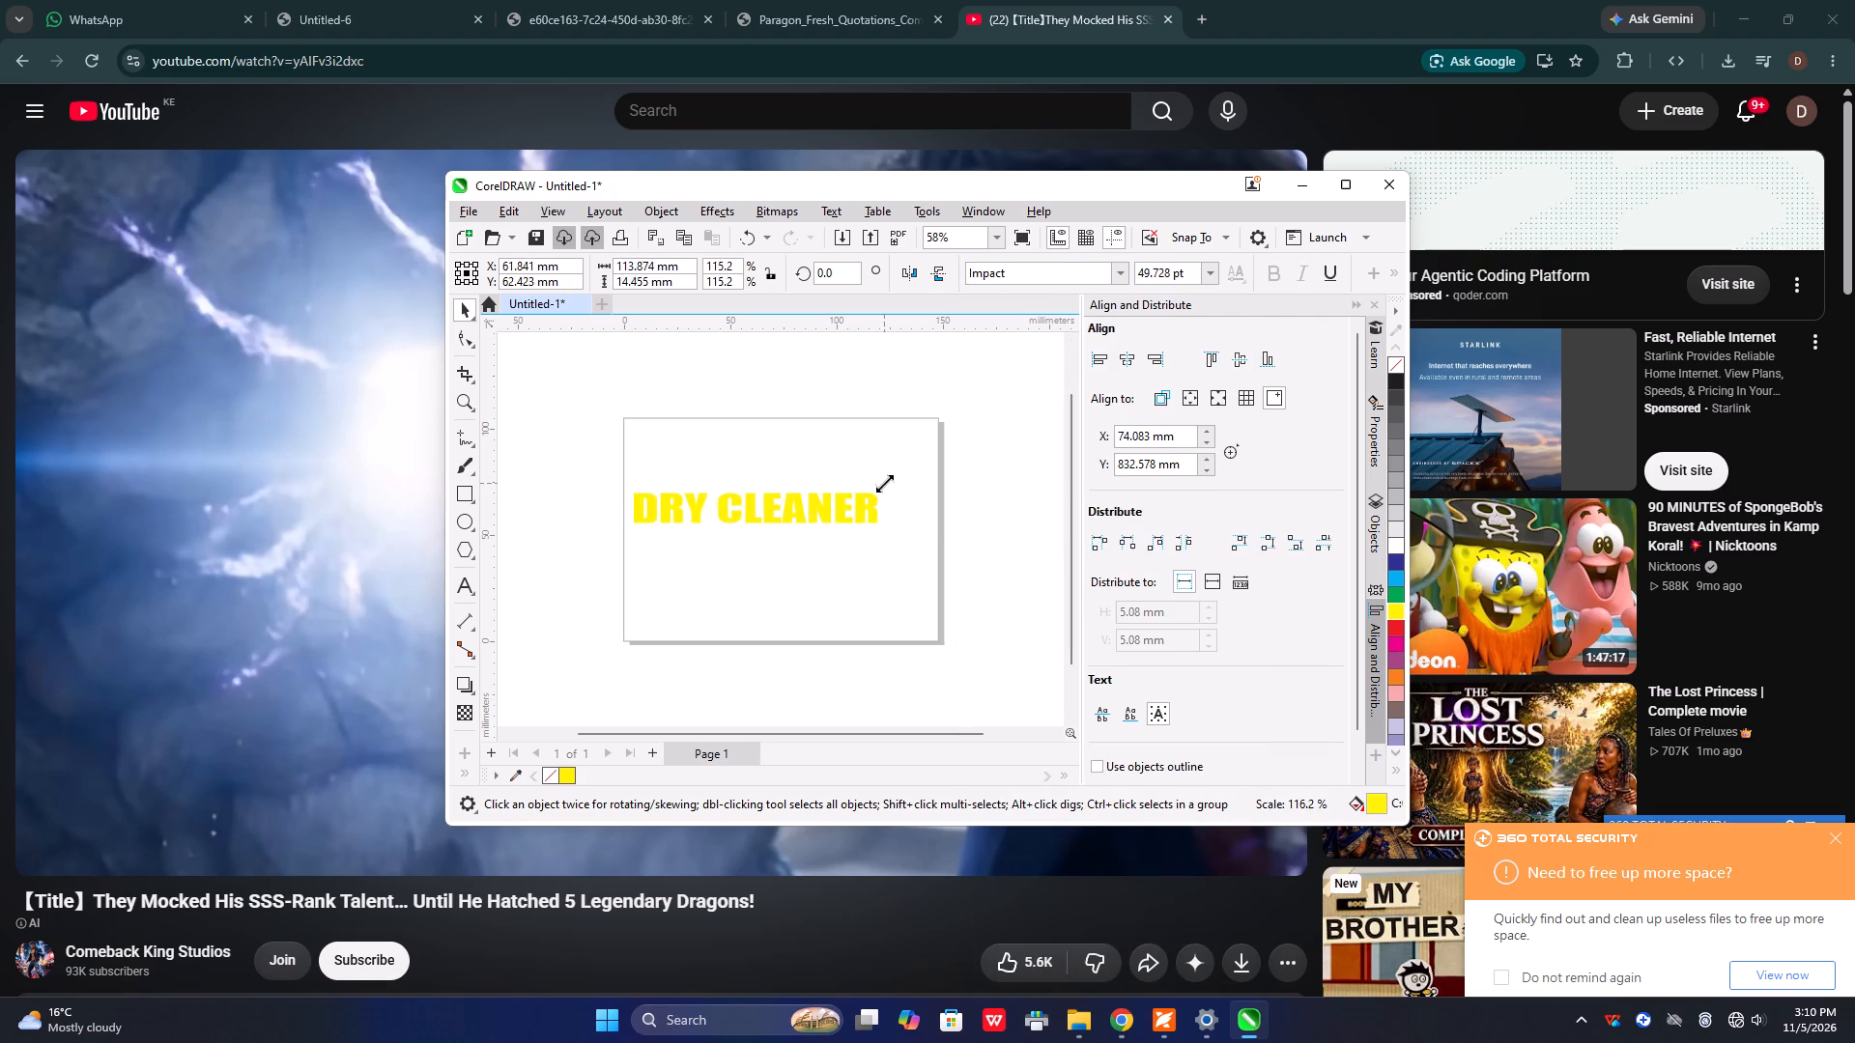
left_click_drag(884, 483, 932, 464)
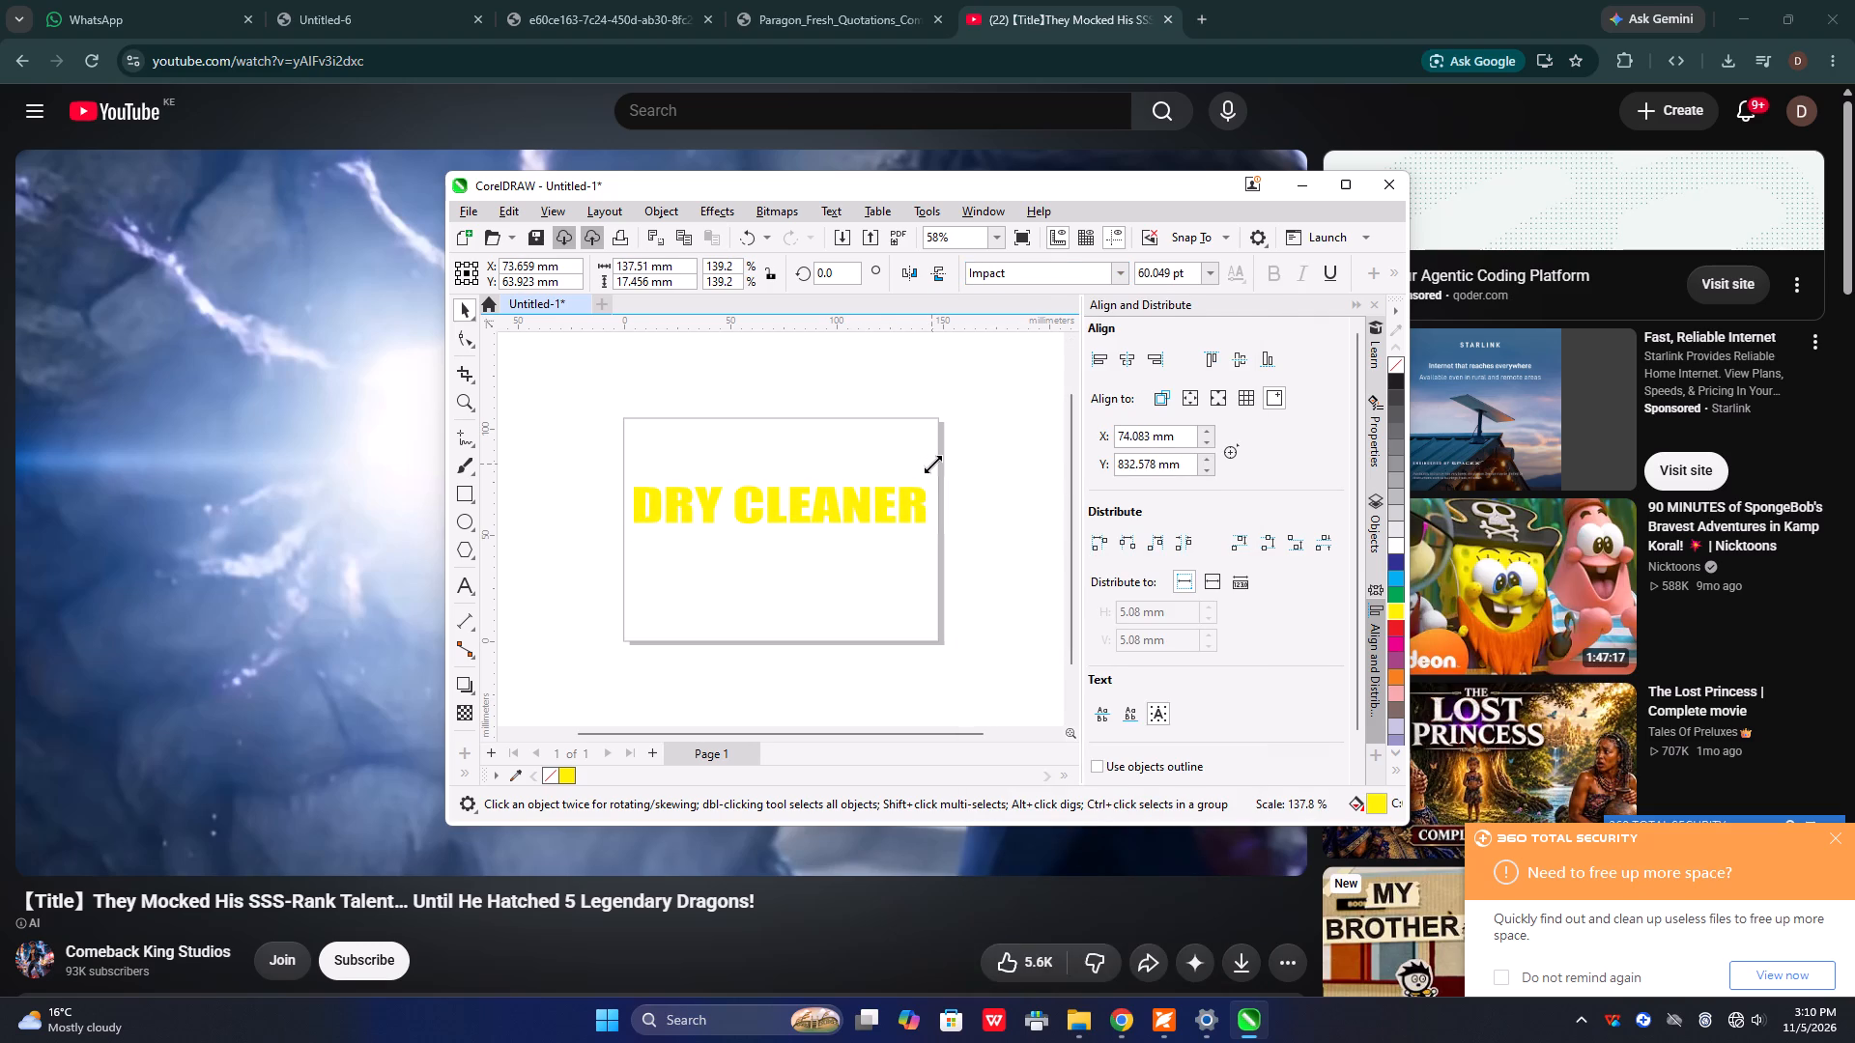
left_click_drag(932, 464, 931, 464)
left_click(931, 464)
left_click(778, 501)
left_click_drag(780, 506, 781, 515)
left_click(781, 515)
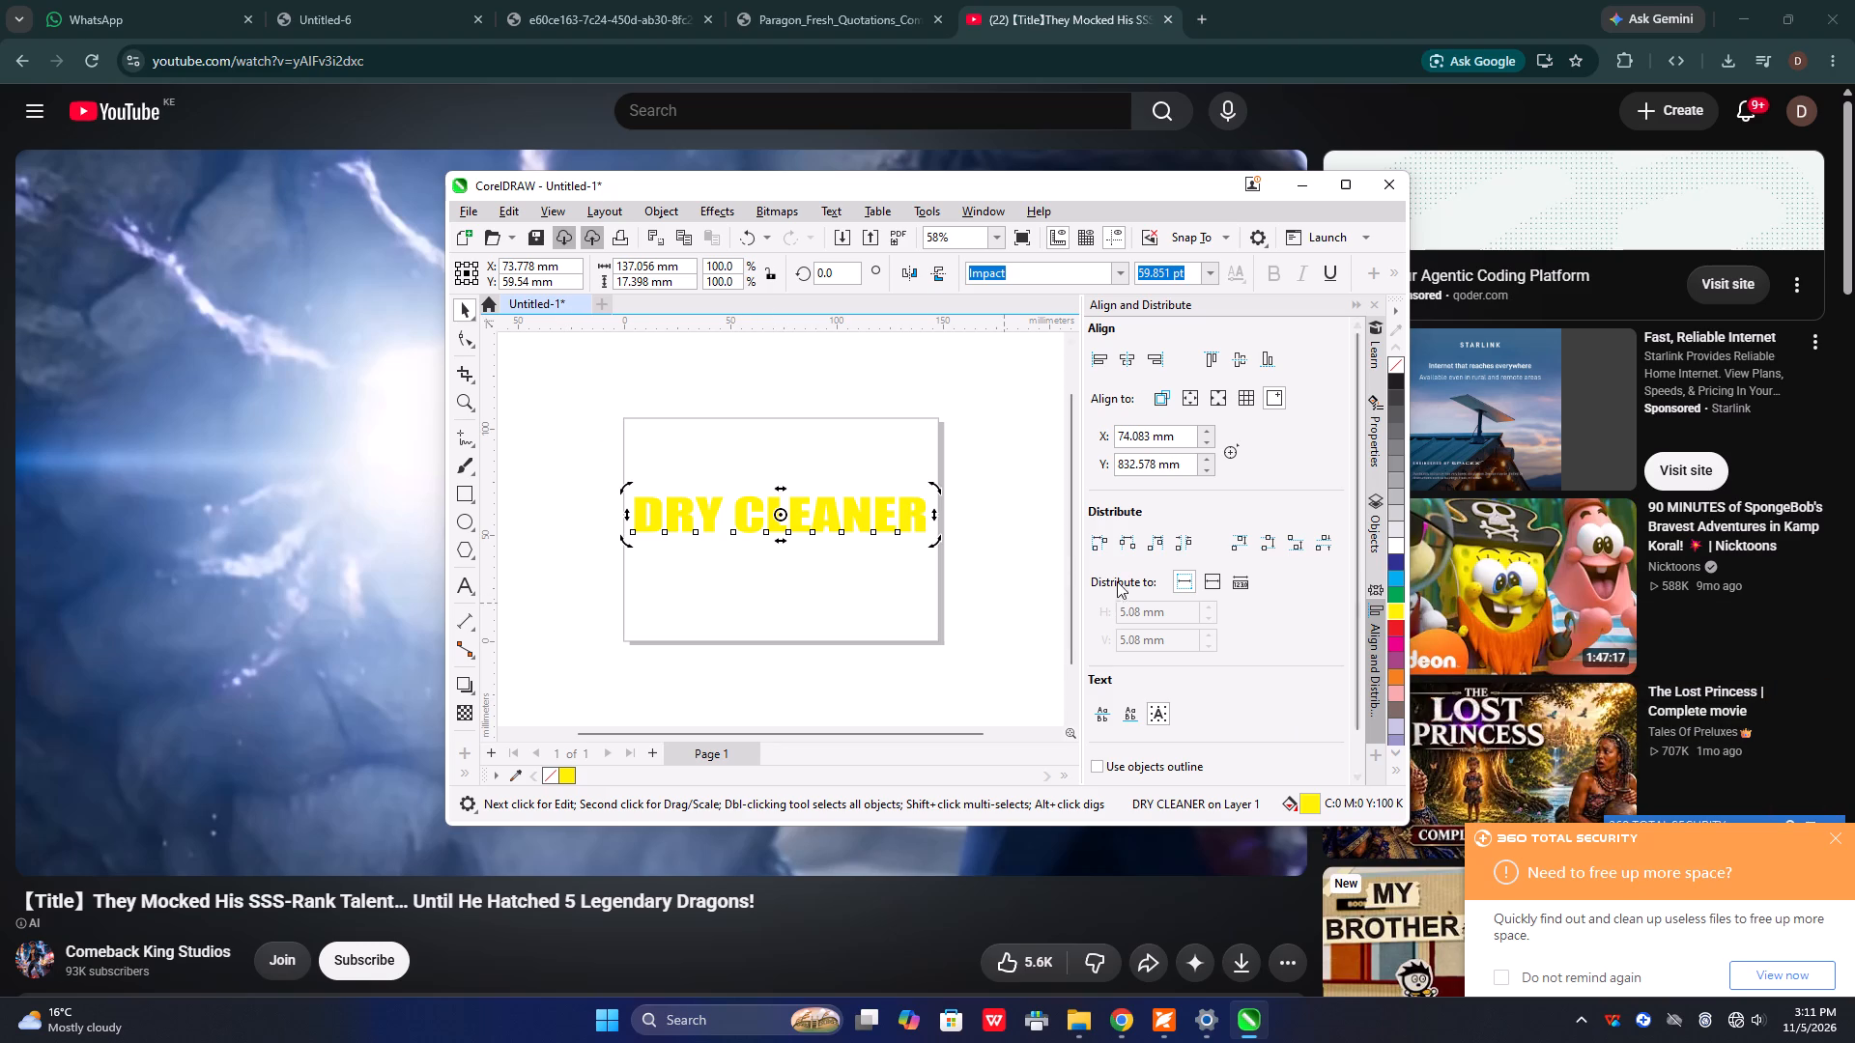
Draw a rectangle about 149 mm by 103 mm covering the page.
left_click(469, 495)
left_click_drag(622, 422, 860, 639)
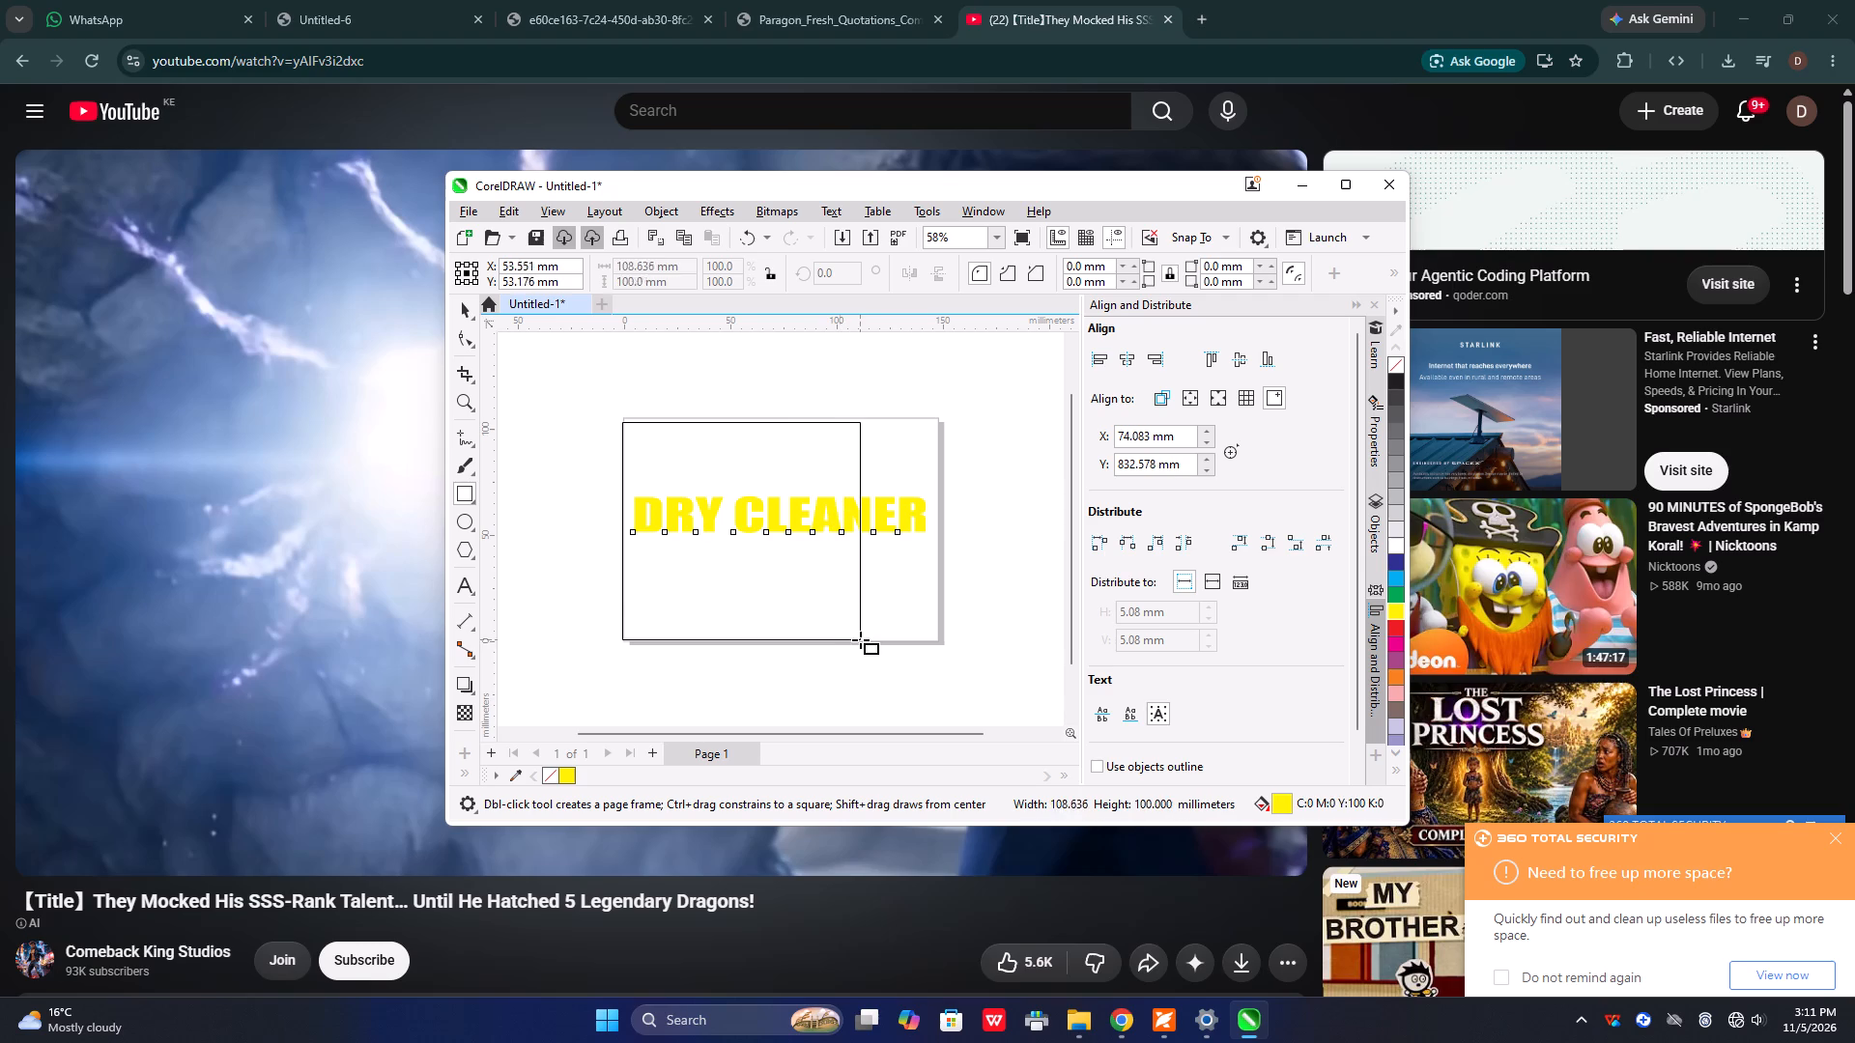
left_click_drag(860, 639, 944, 642)
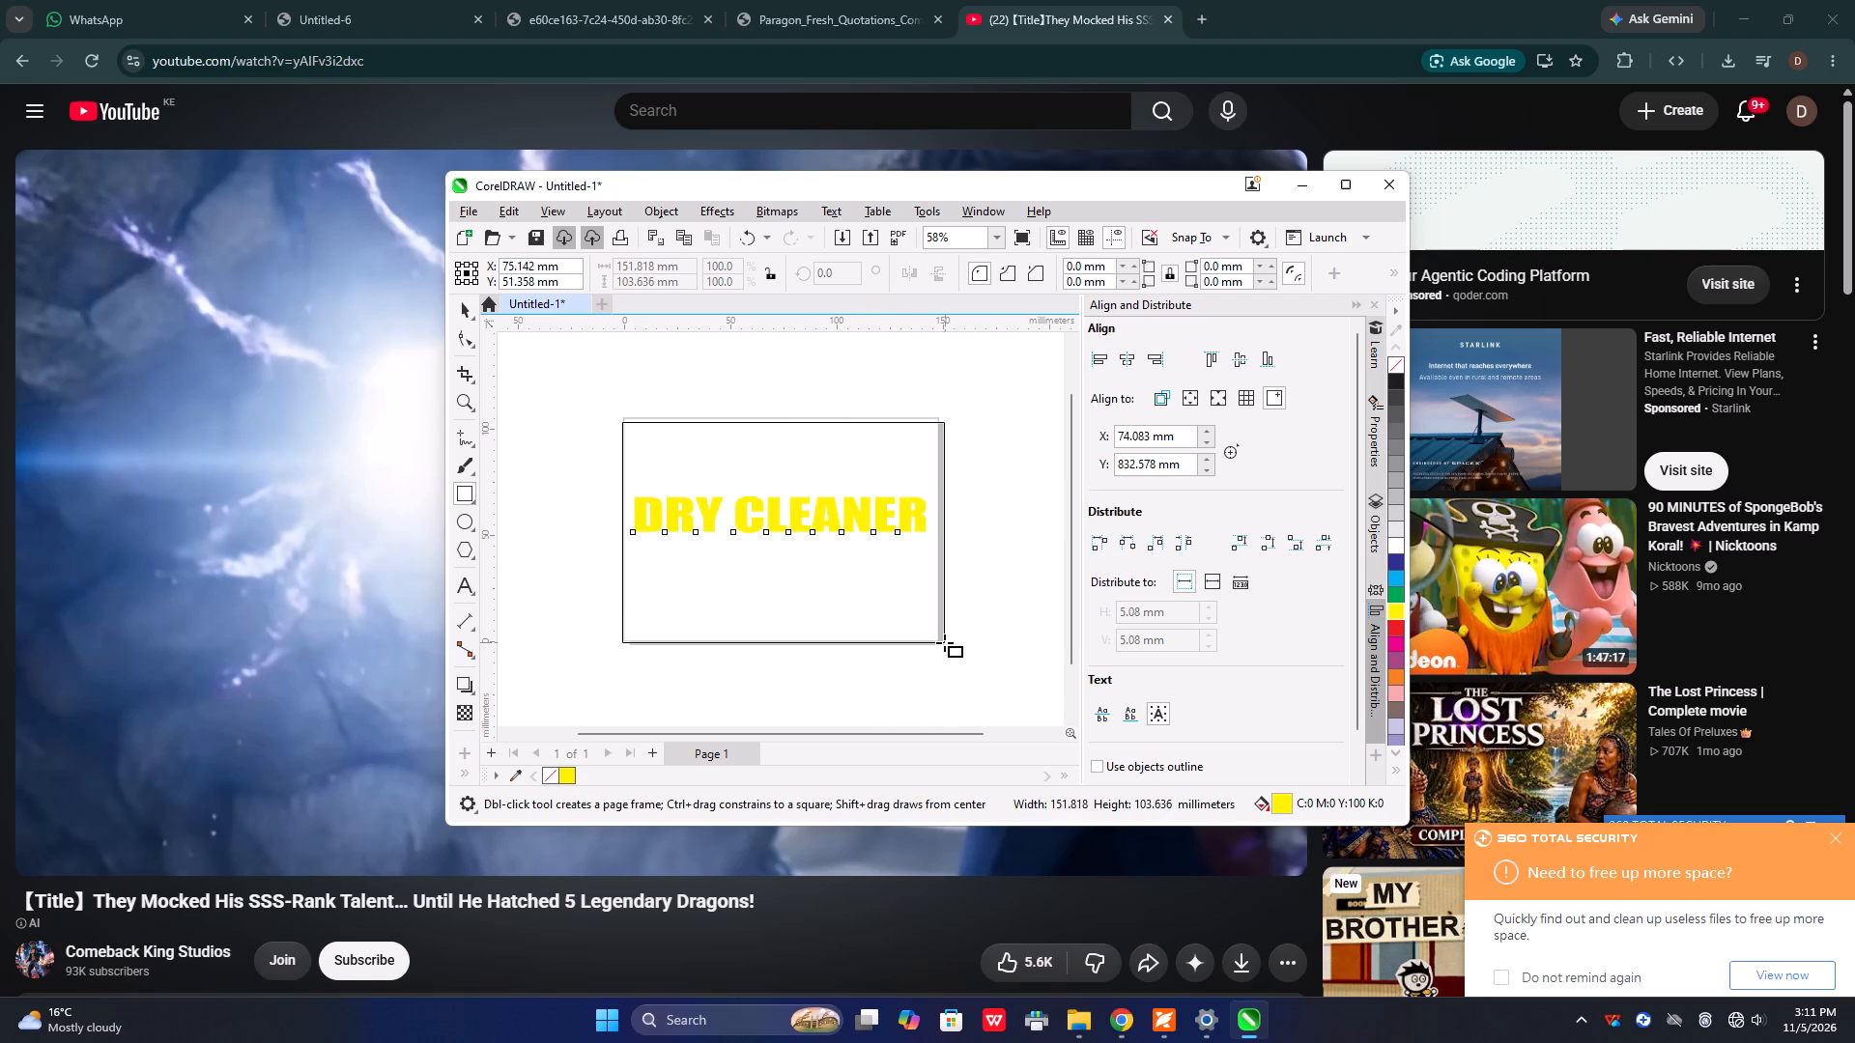
left_click_drag(944, 642, 939, 640)
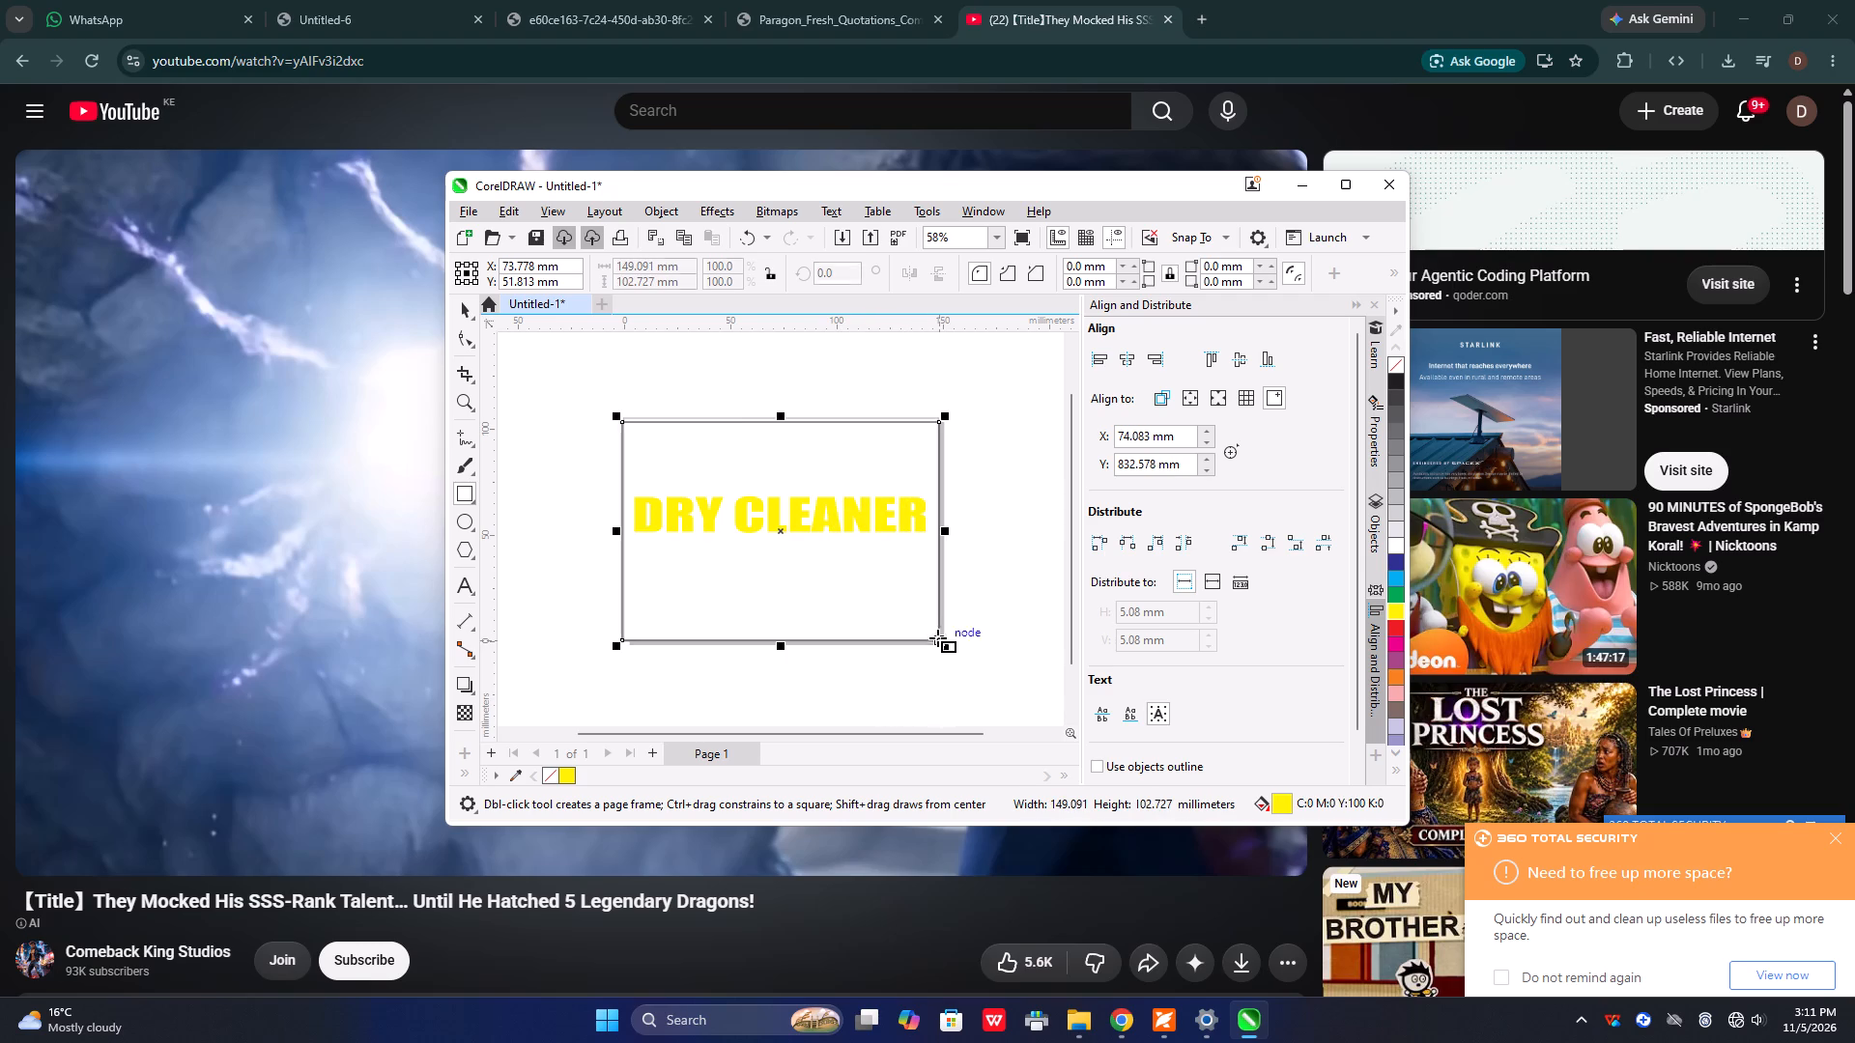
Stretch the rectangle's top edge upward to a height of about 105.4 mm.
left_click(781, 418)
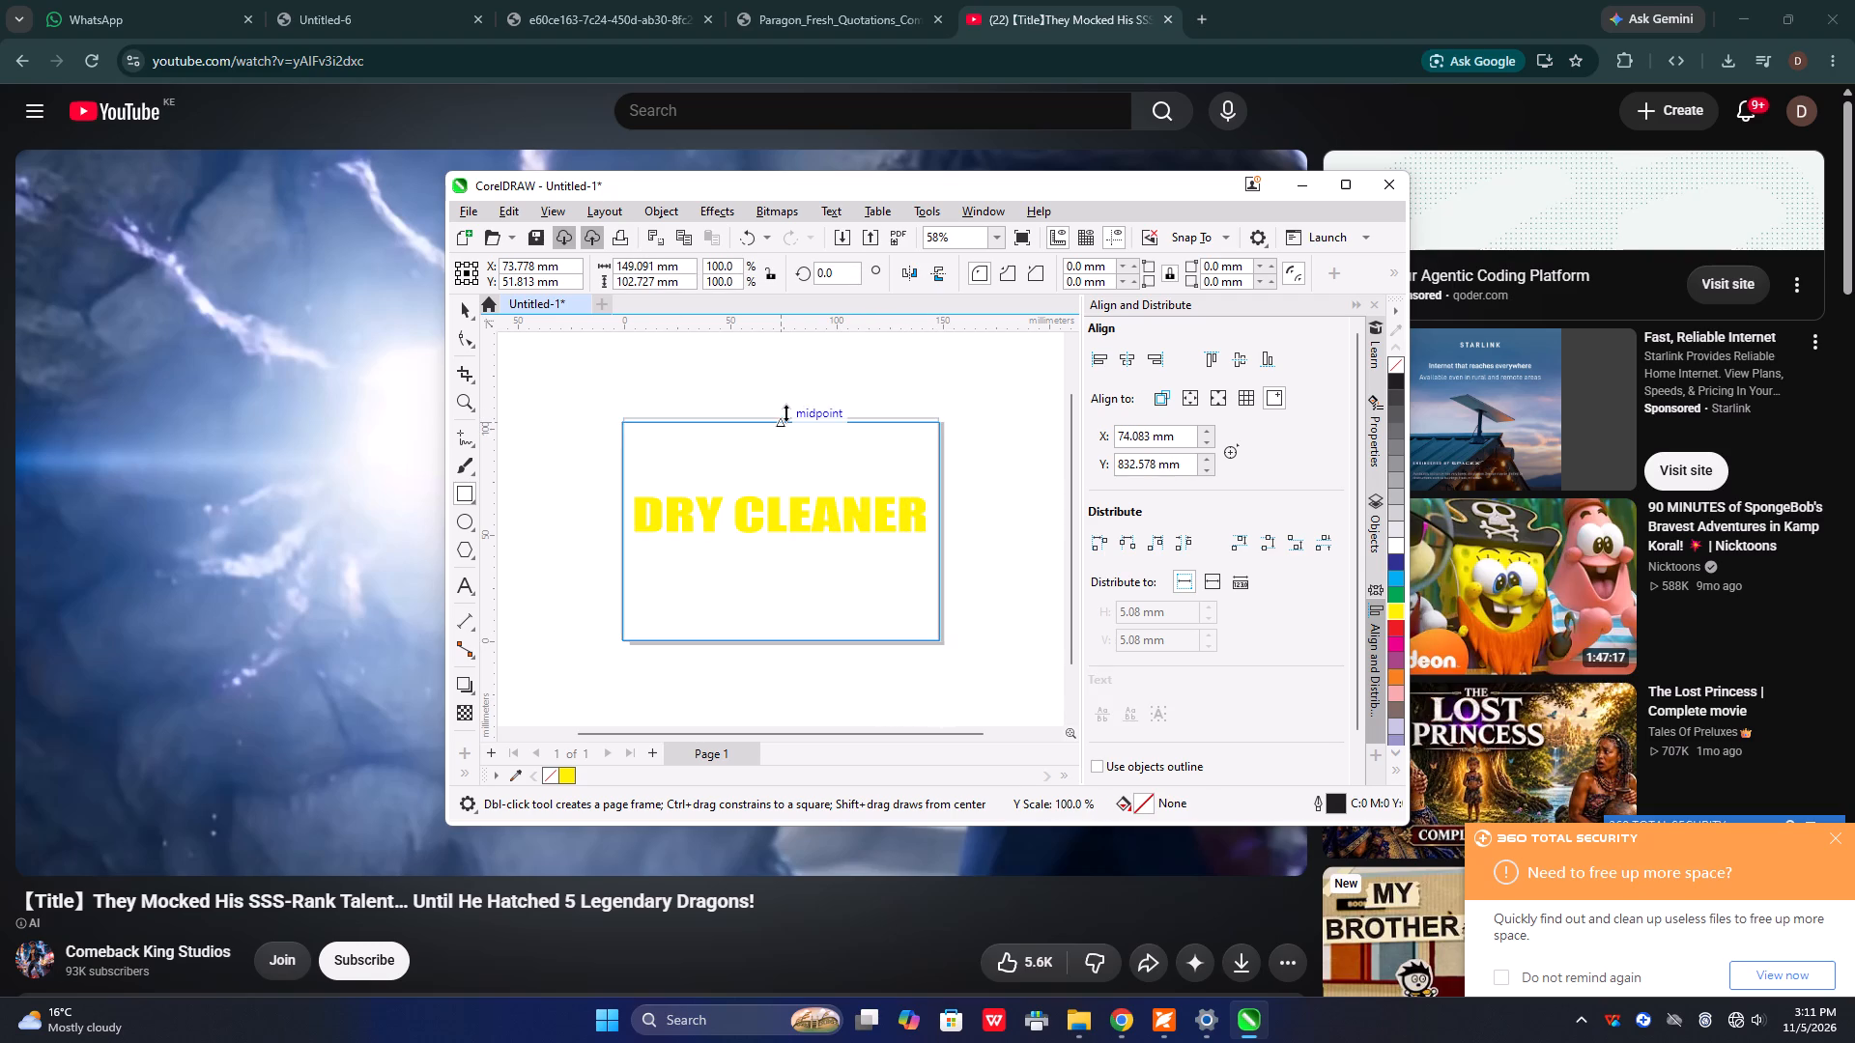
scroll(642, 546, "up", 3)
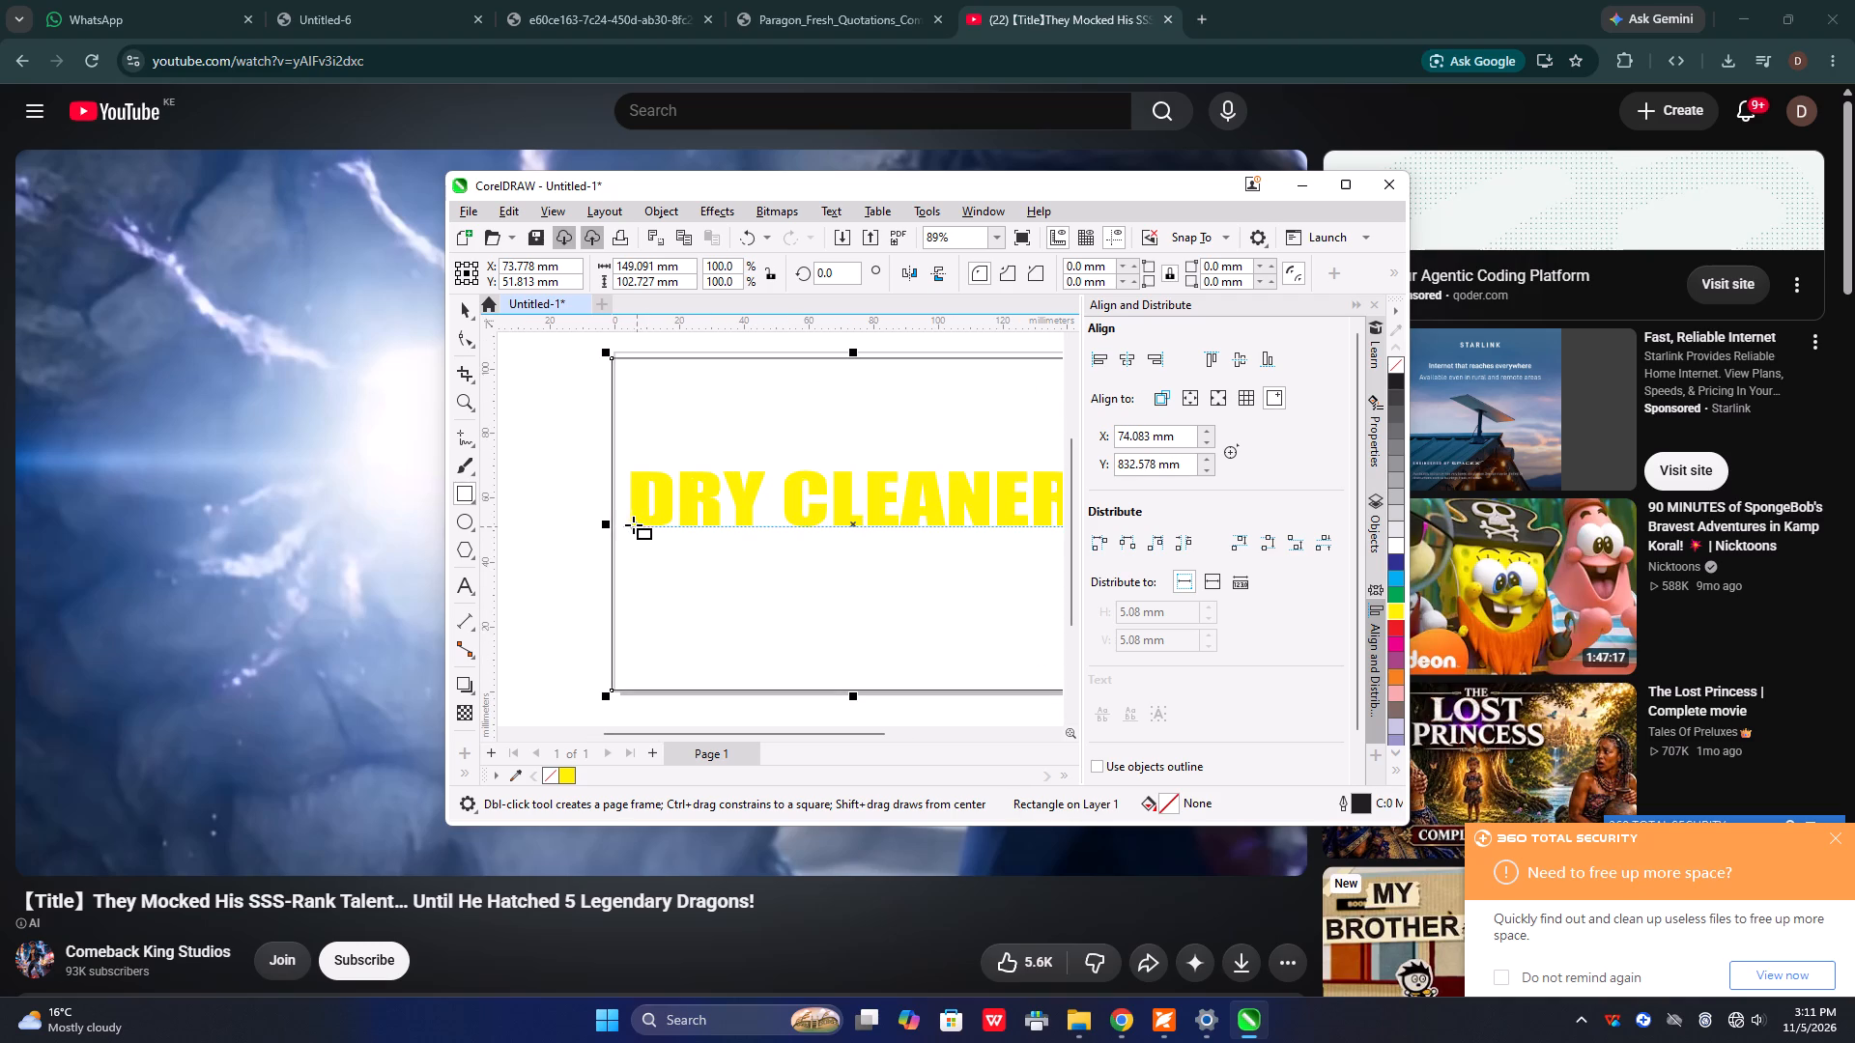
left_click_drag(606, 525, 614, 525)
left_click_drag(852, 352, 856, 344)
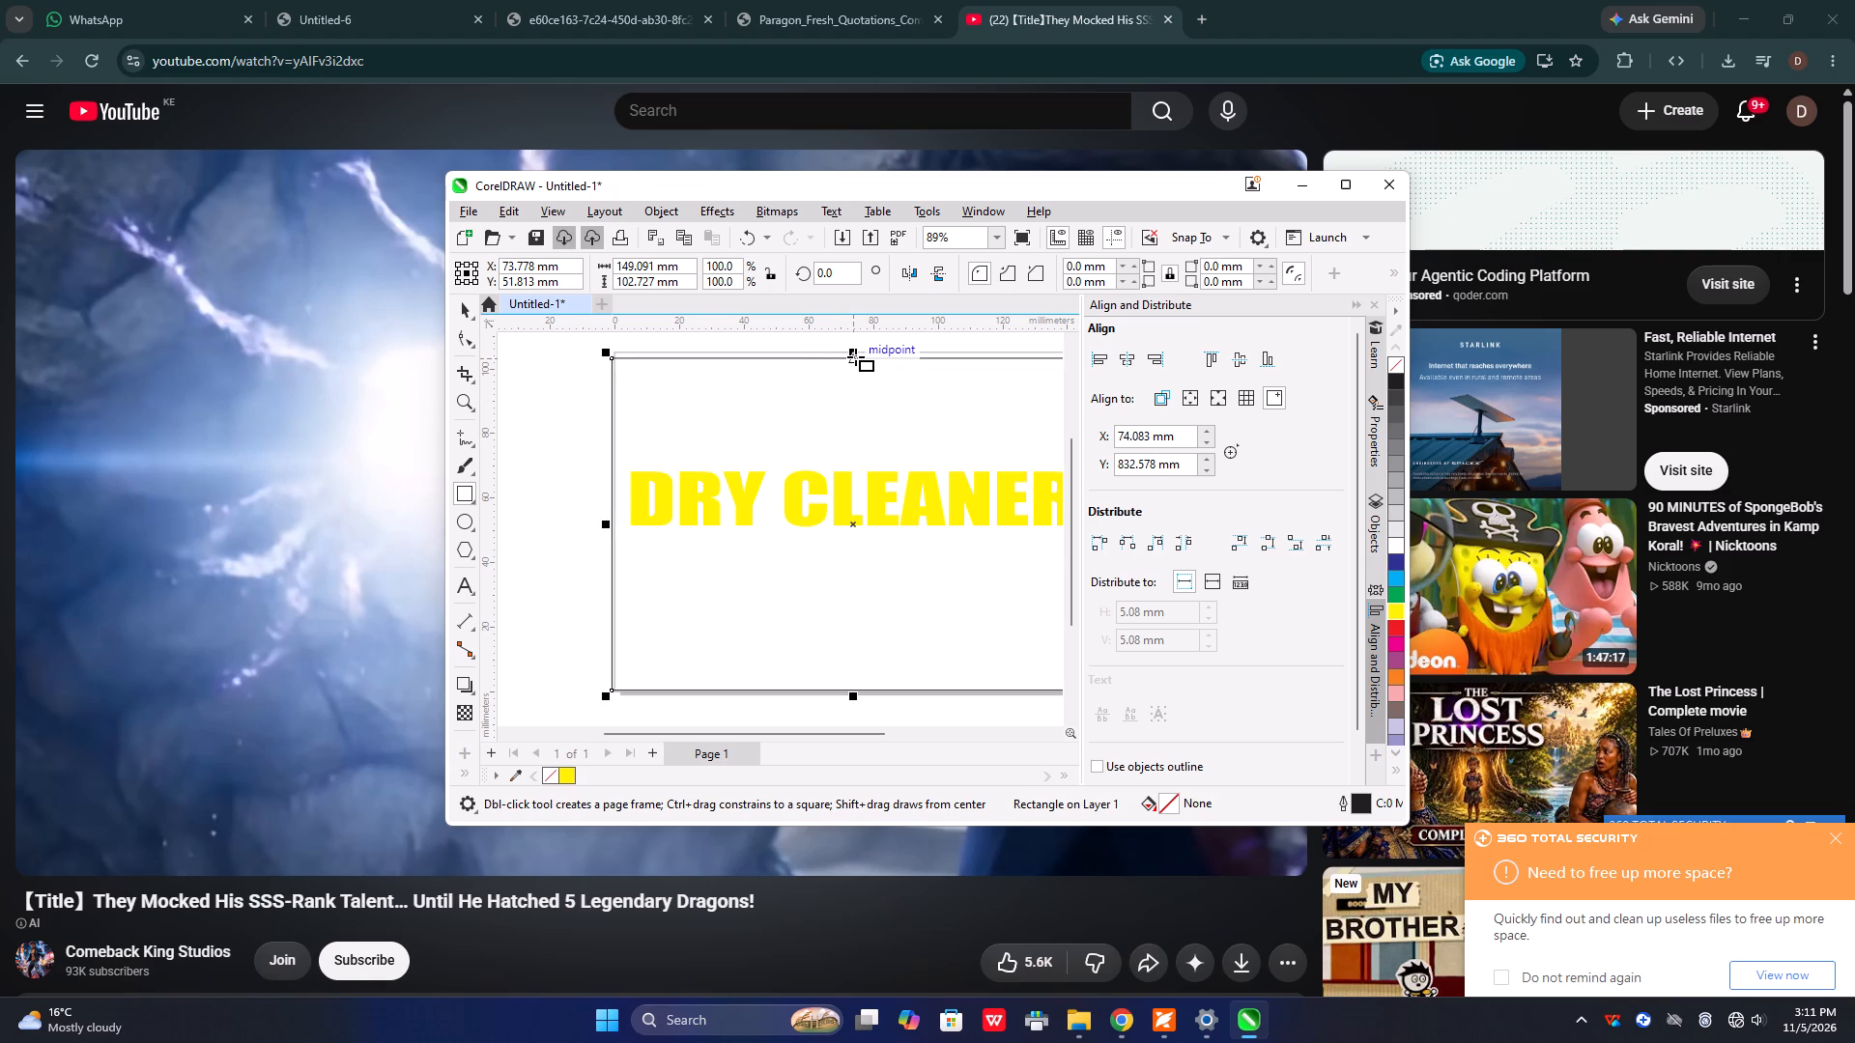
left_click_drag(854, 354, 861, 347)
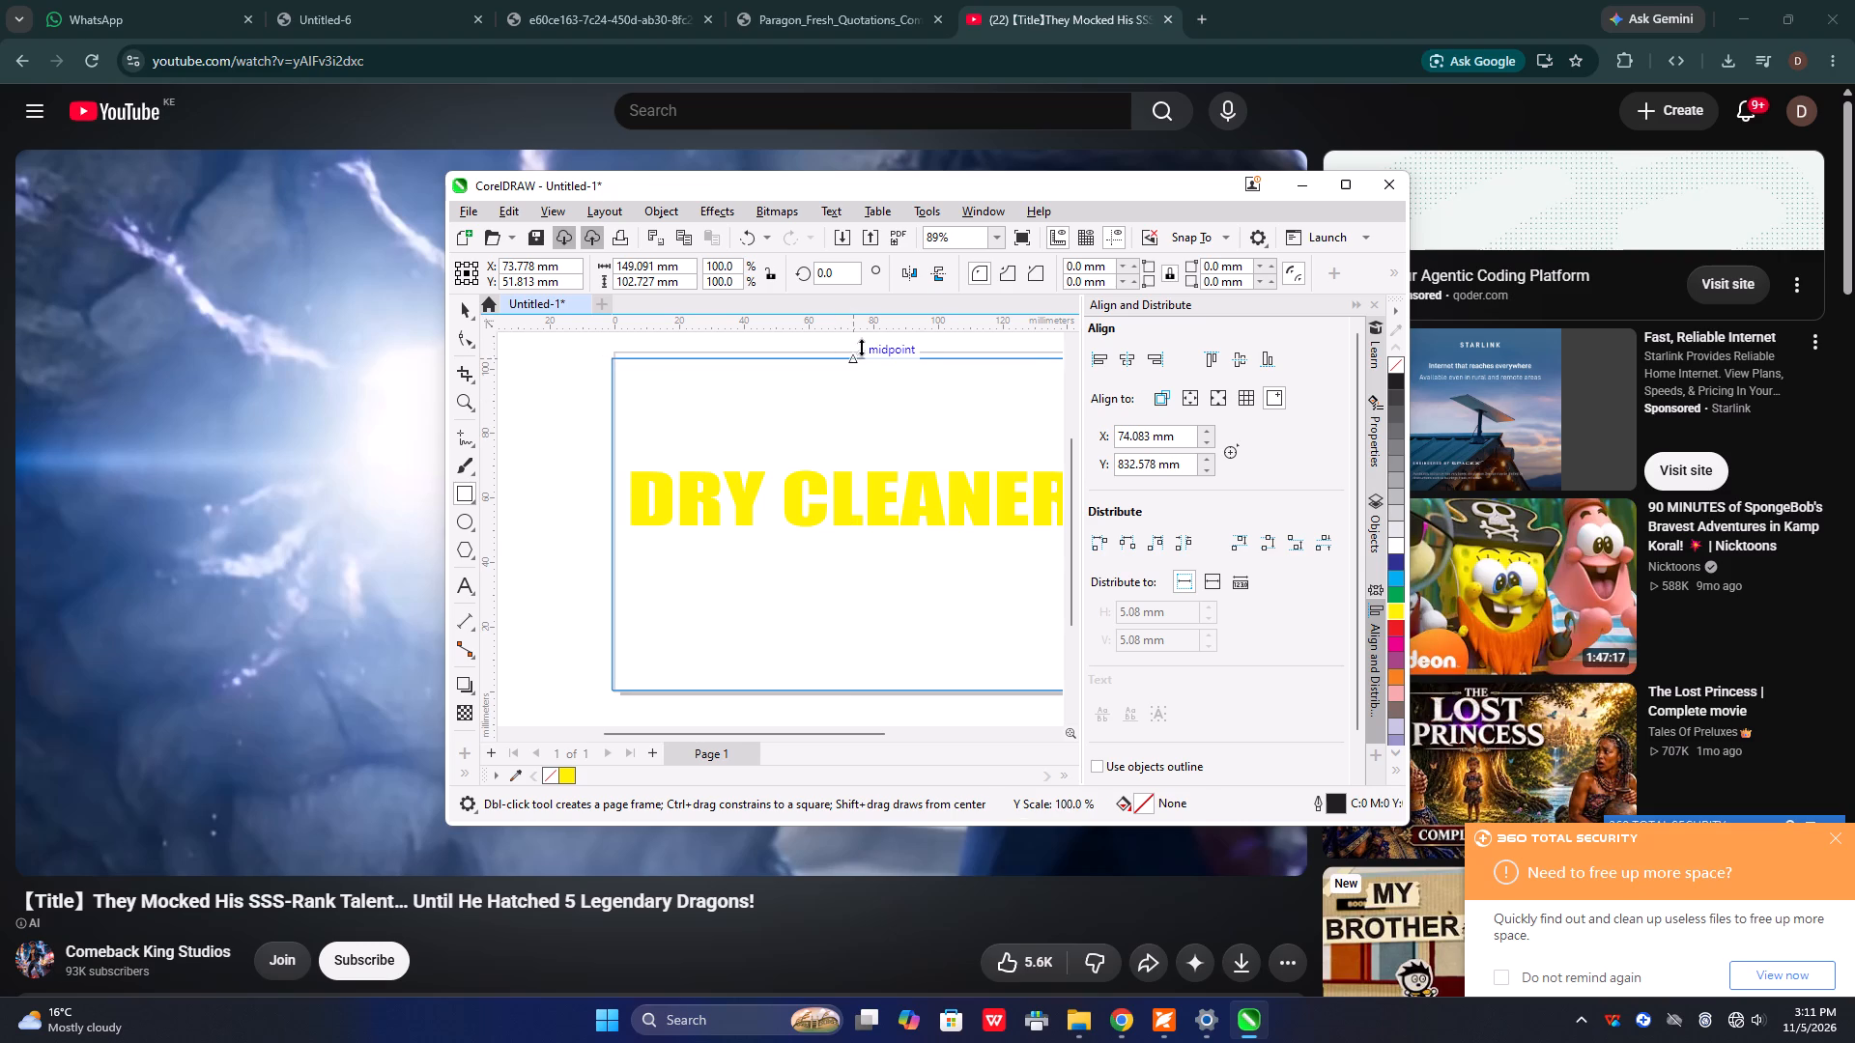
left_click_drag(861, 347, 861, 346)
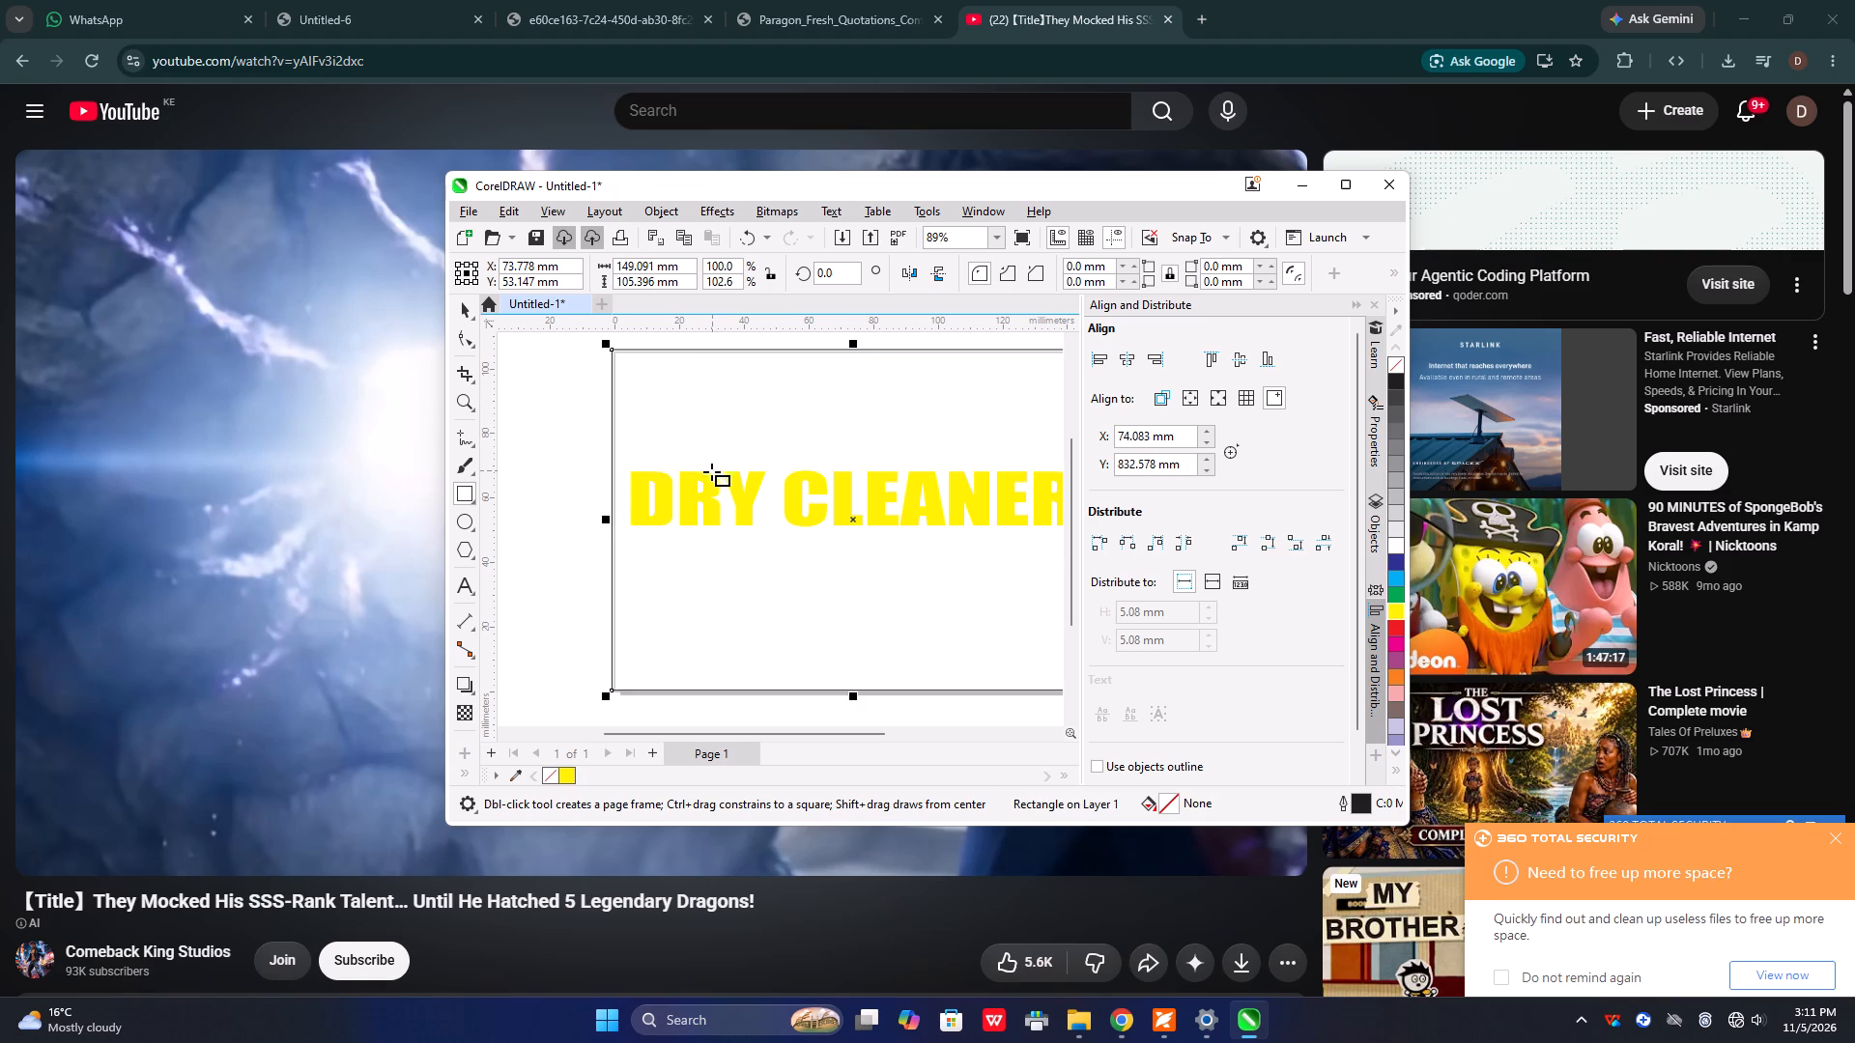
Adjust the rectangle's upper-left corner and align its left edge with the page edge, at about 148.3 mm wide.
left_click(606, 345)
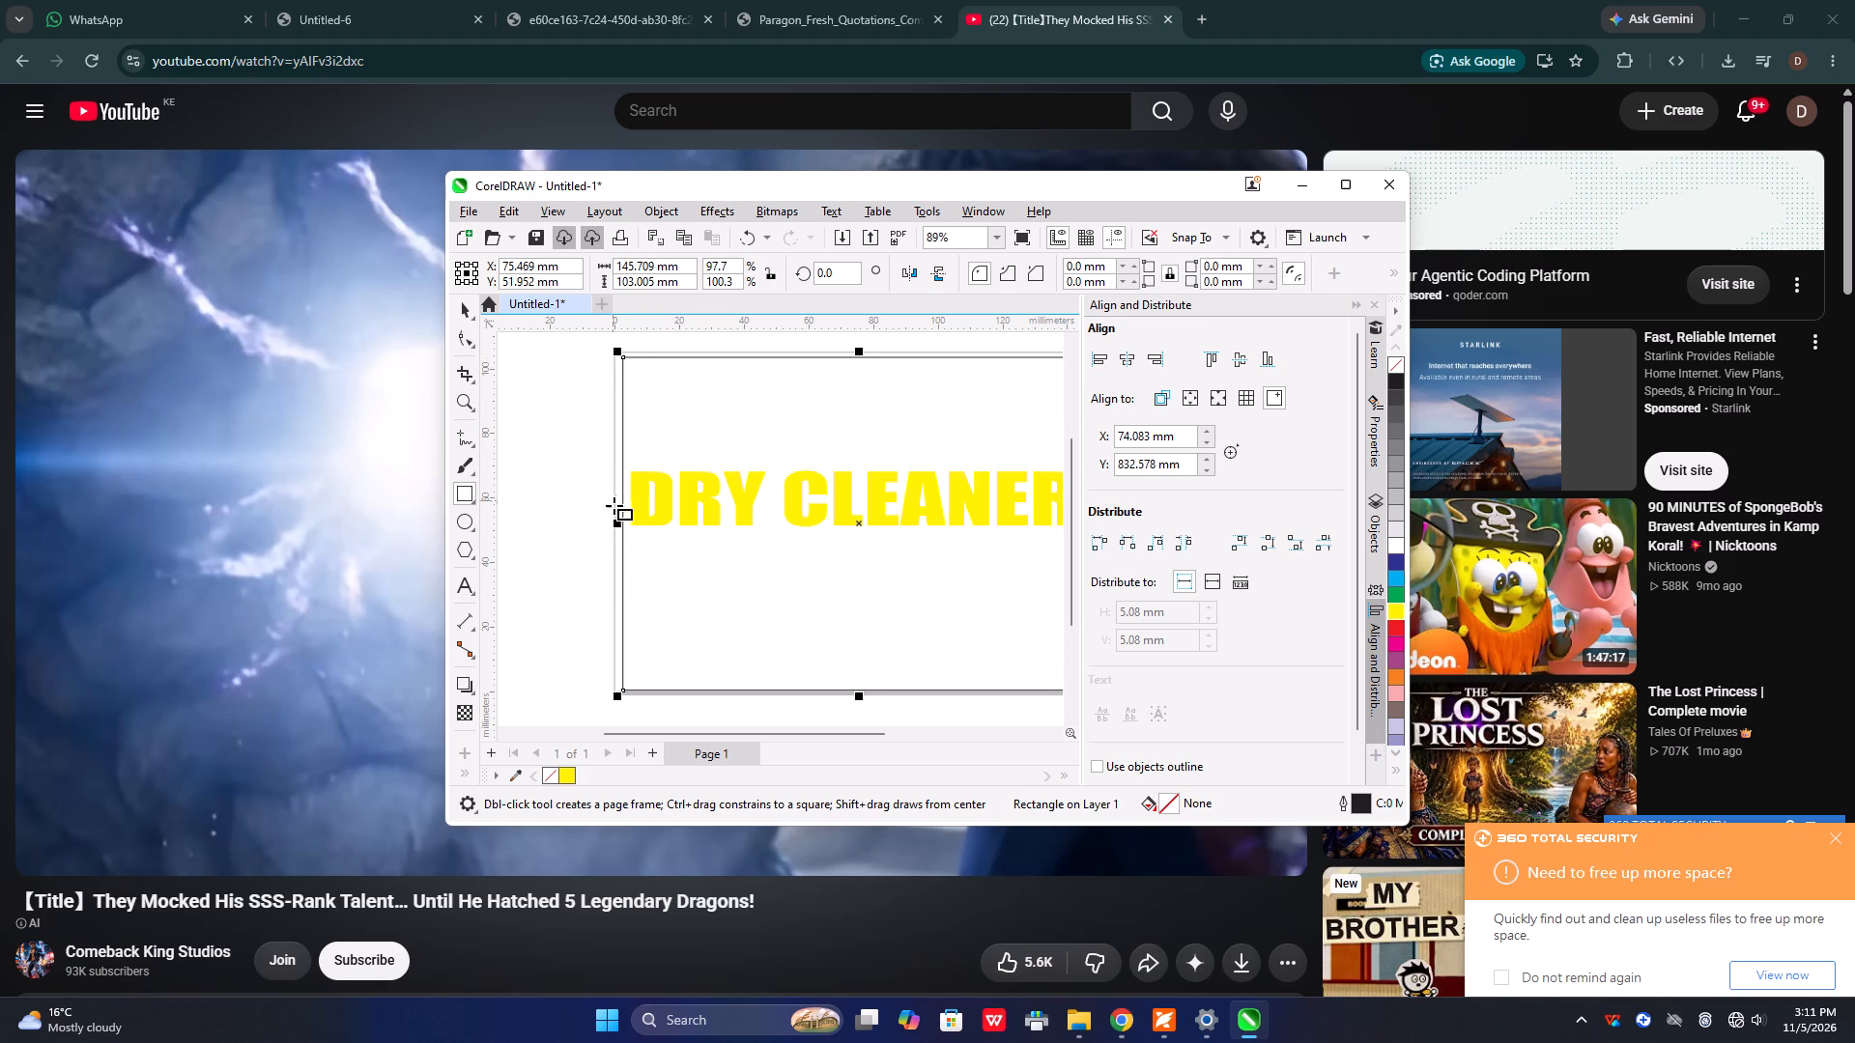
left_click_drag(619, 521, 616, 521)
left_click_drag(616, 521, 614, 524)
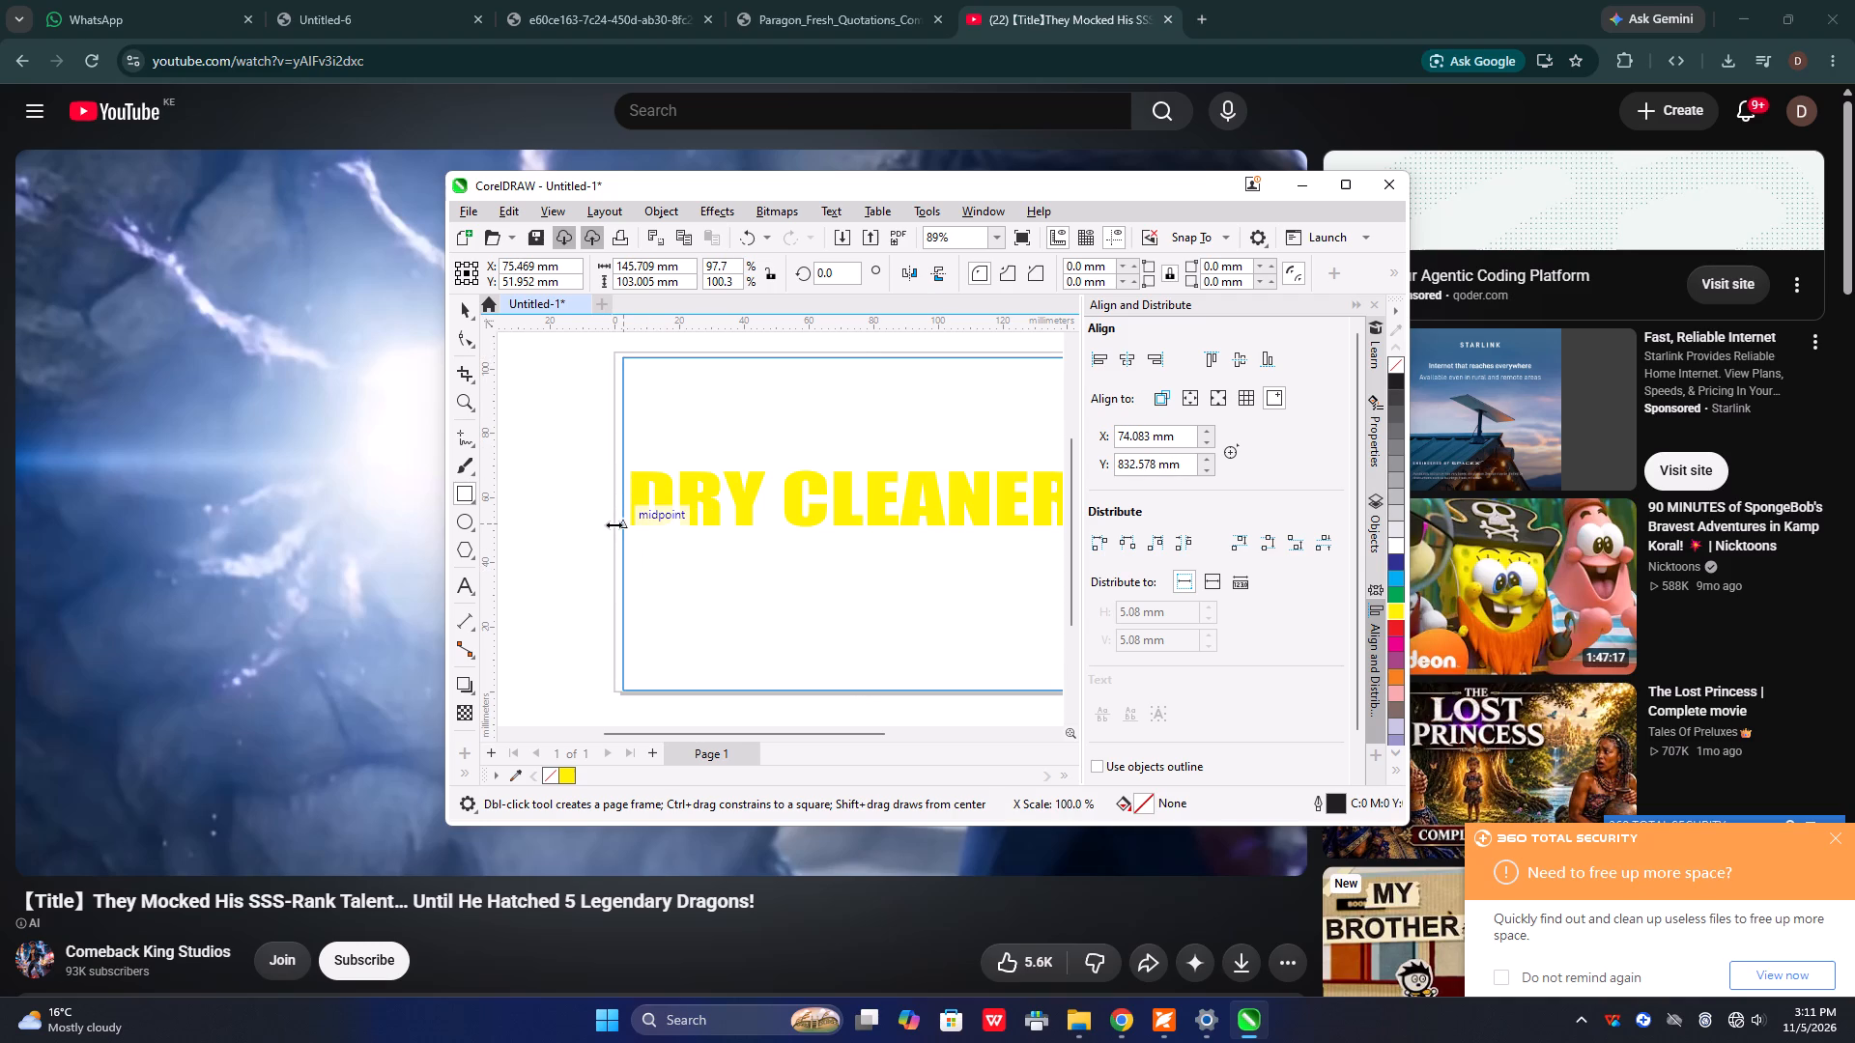
left_click_drag(614, 524, 611, 525)
scroll(612, 525, "up", 6)
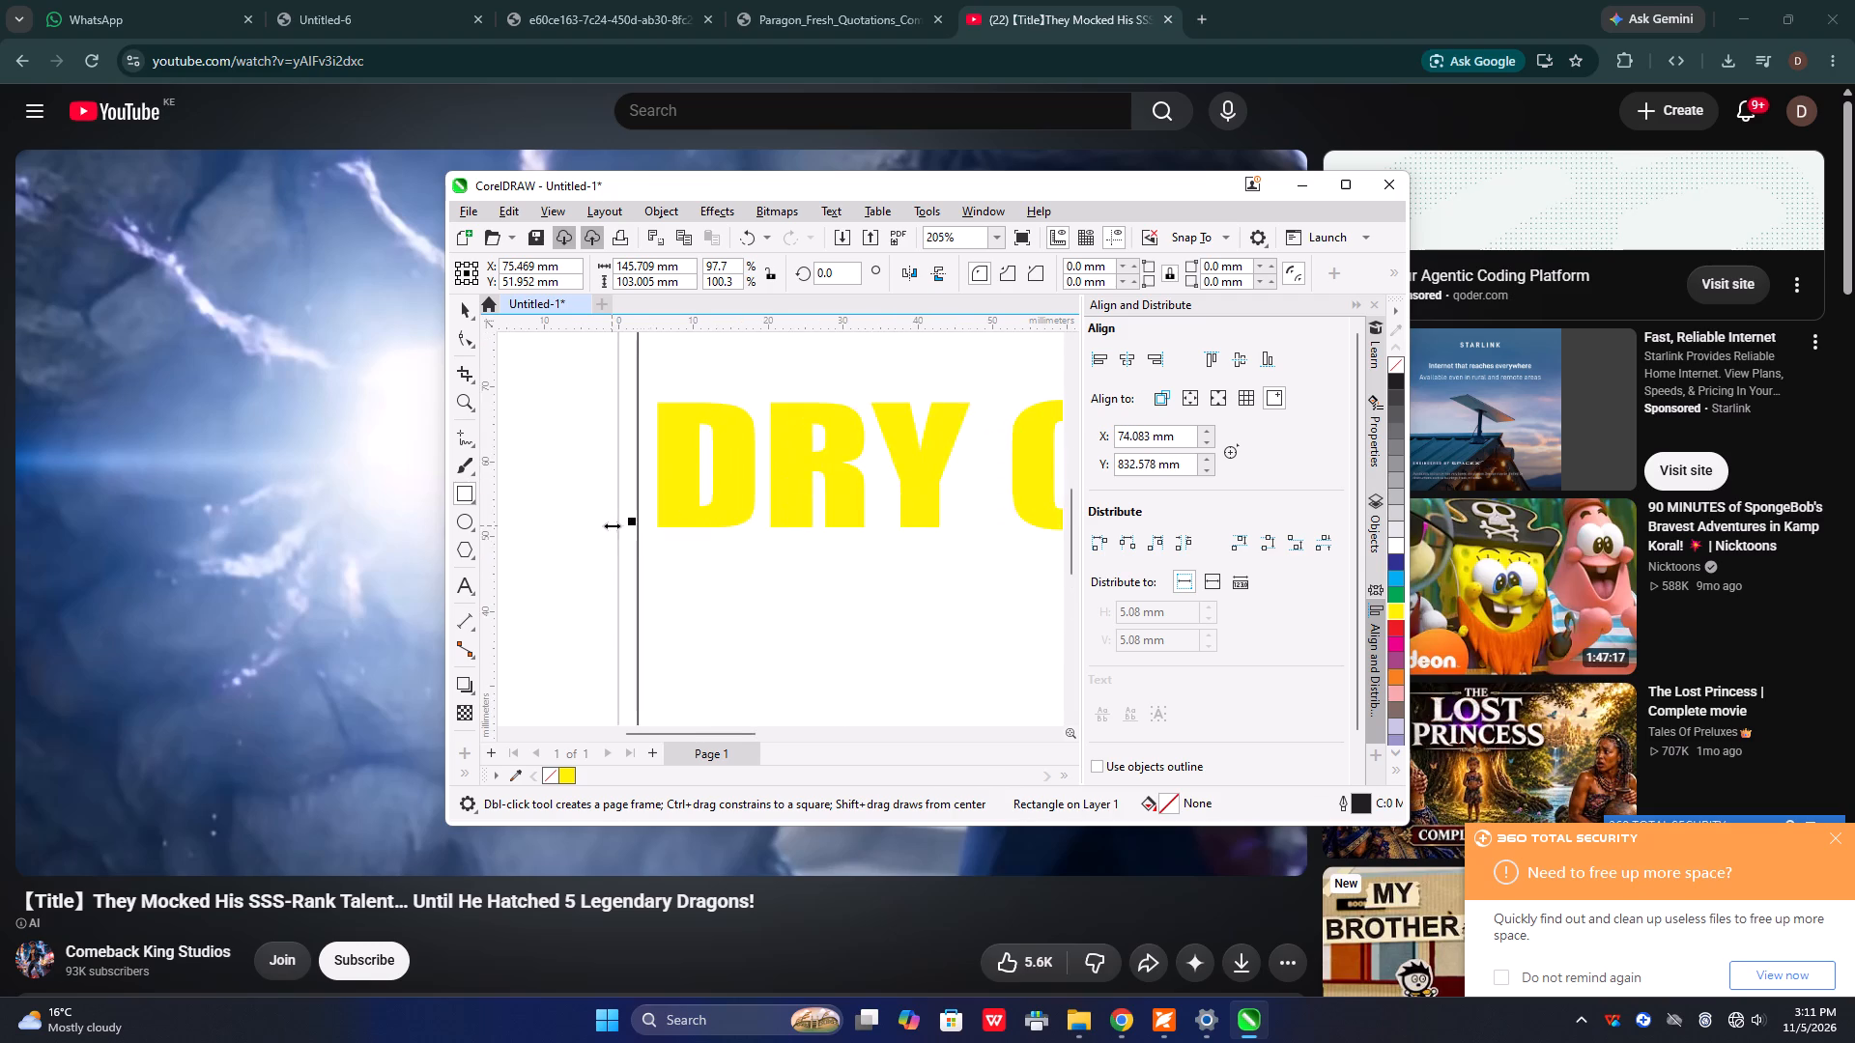
scroll(618, 527, "up", 5)
left_click_drag(650, 519, 642, 520)
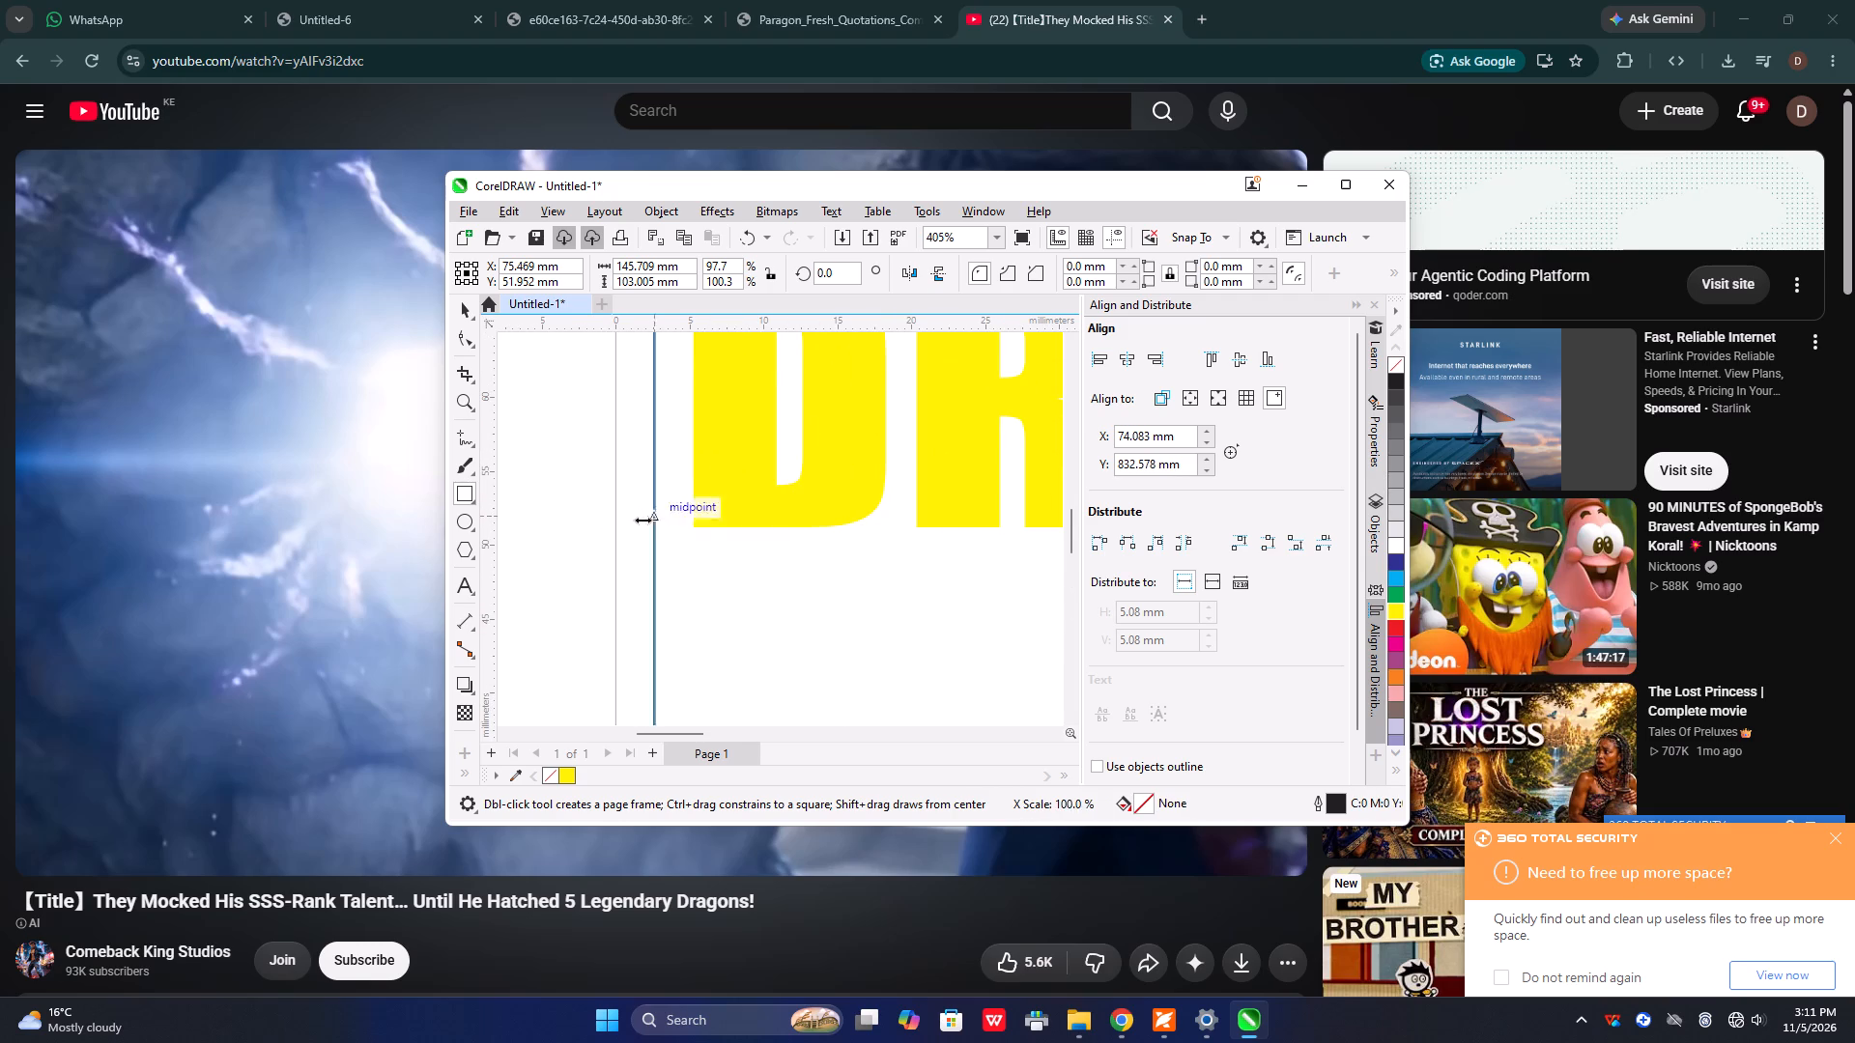
left_click_drag(642, 520, 612, 533)
scroll(653, 525, "down", 5)
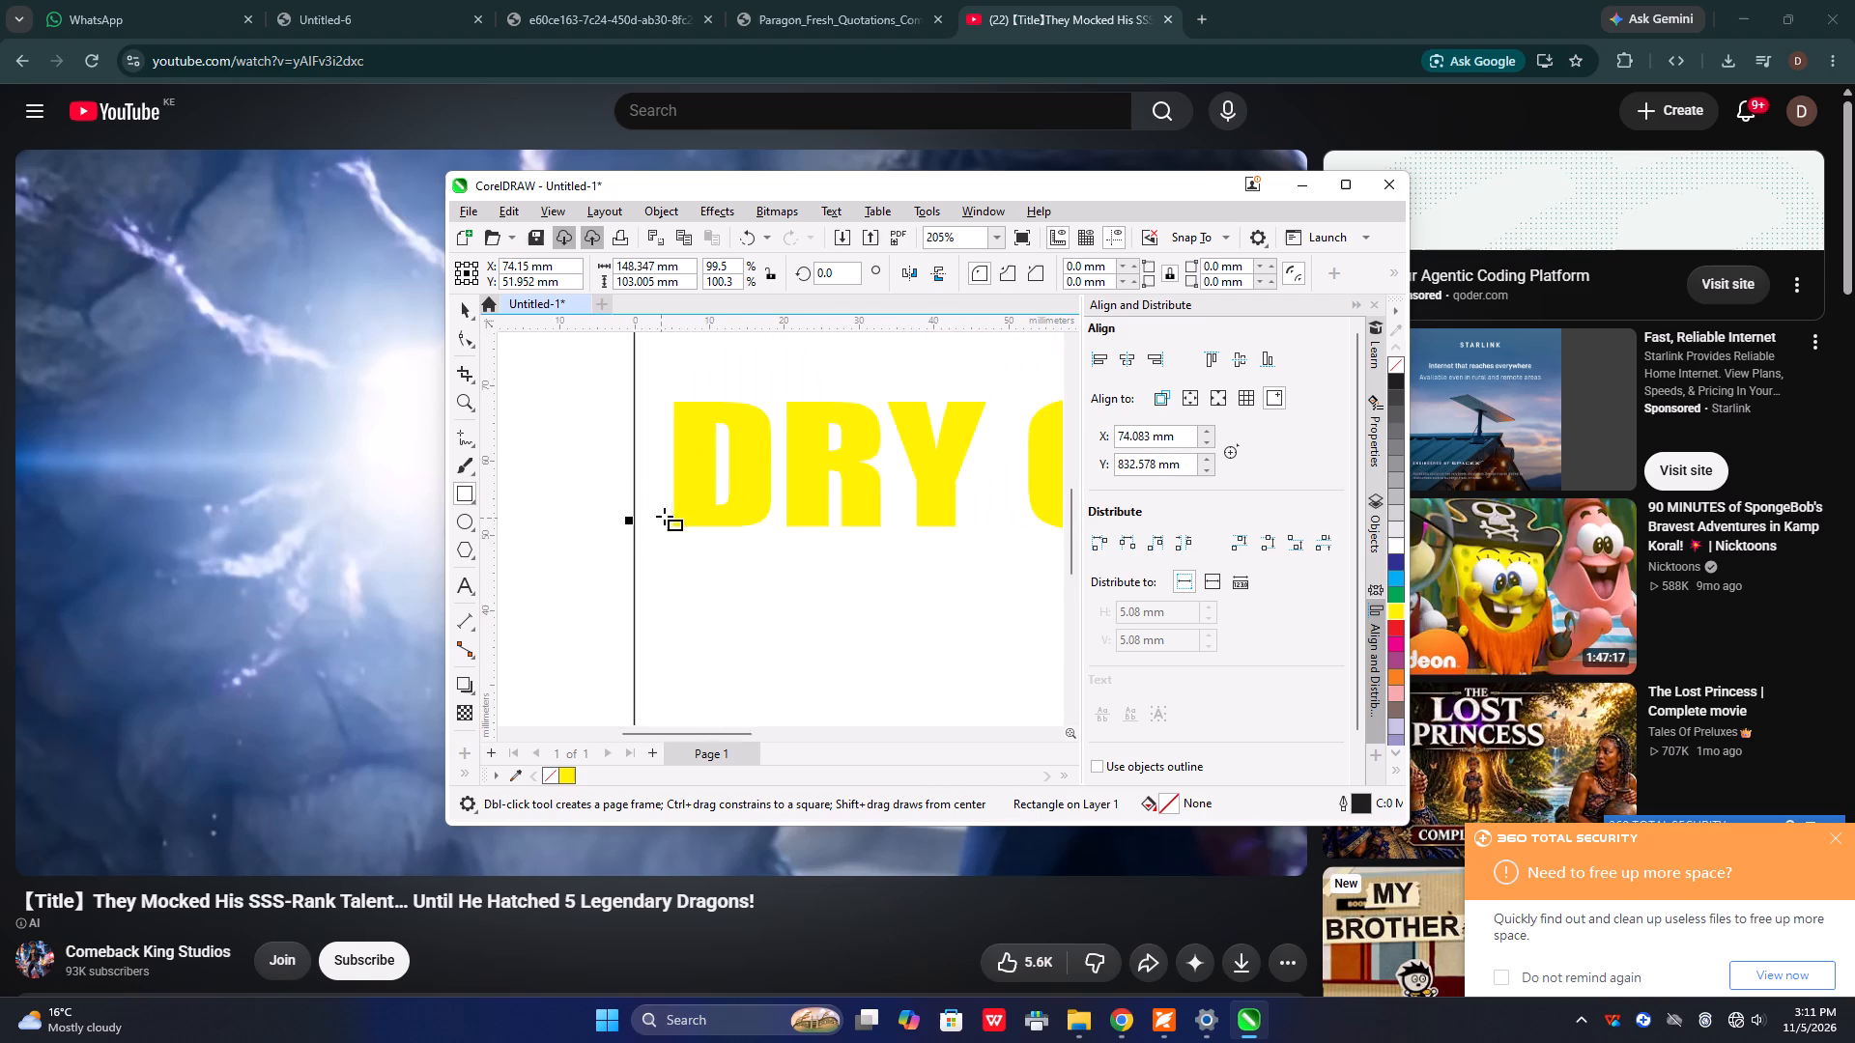
scroll(664, 516, "down", 10)
Raise the rectangle's top edge to meet the page's top edge, at a height of about 104.6 mm.
scroll(805, 422, "up", 13)
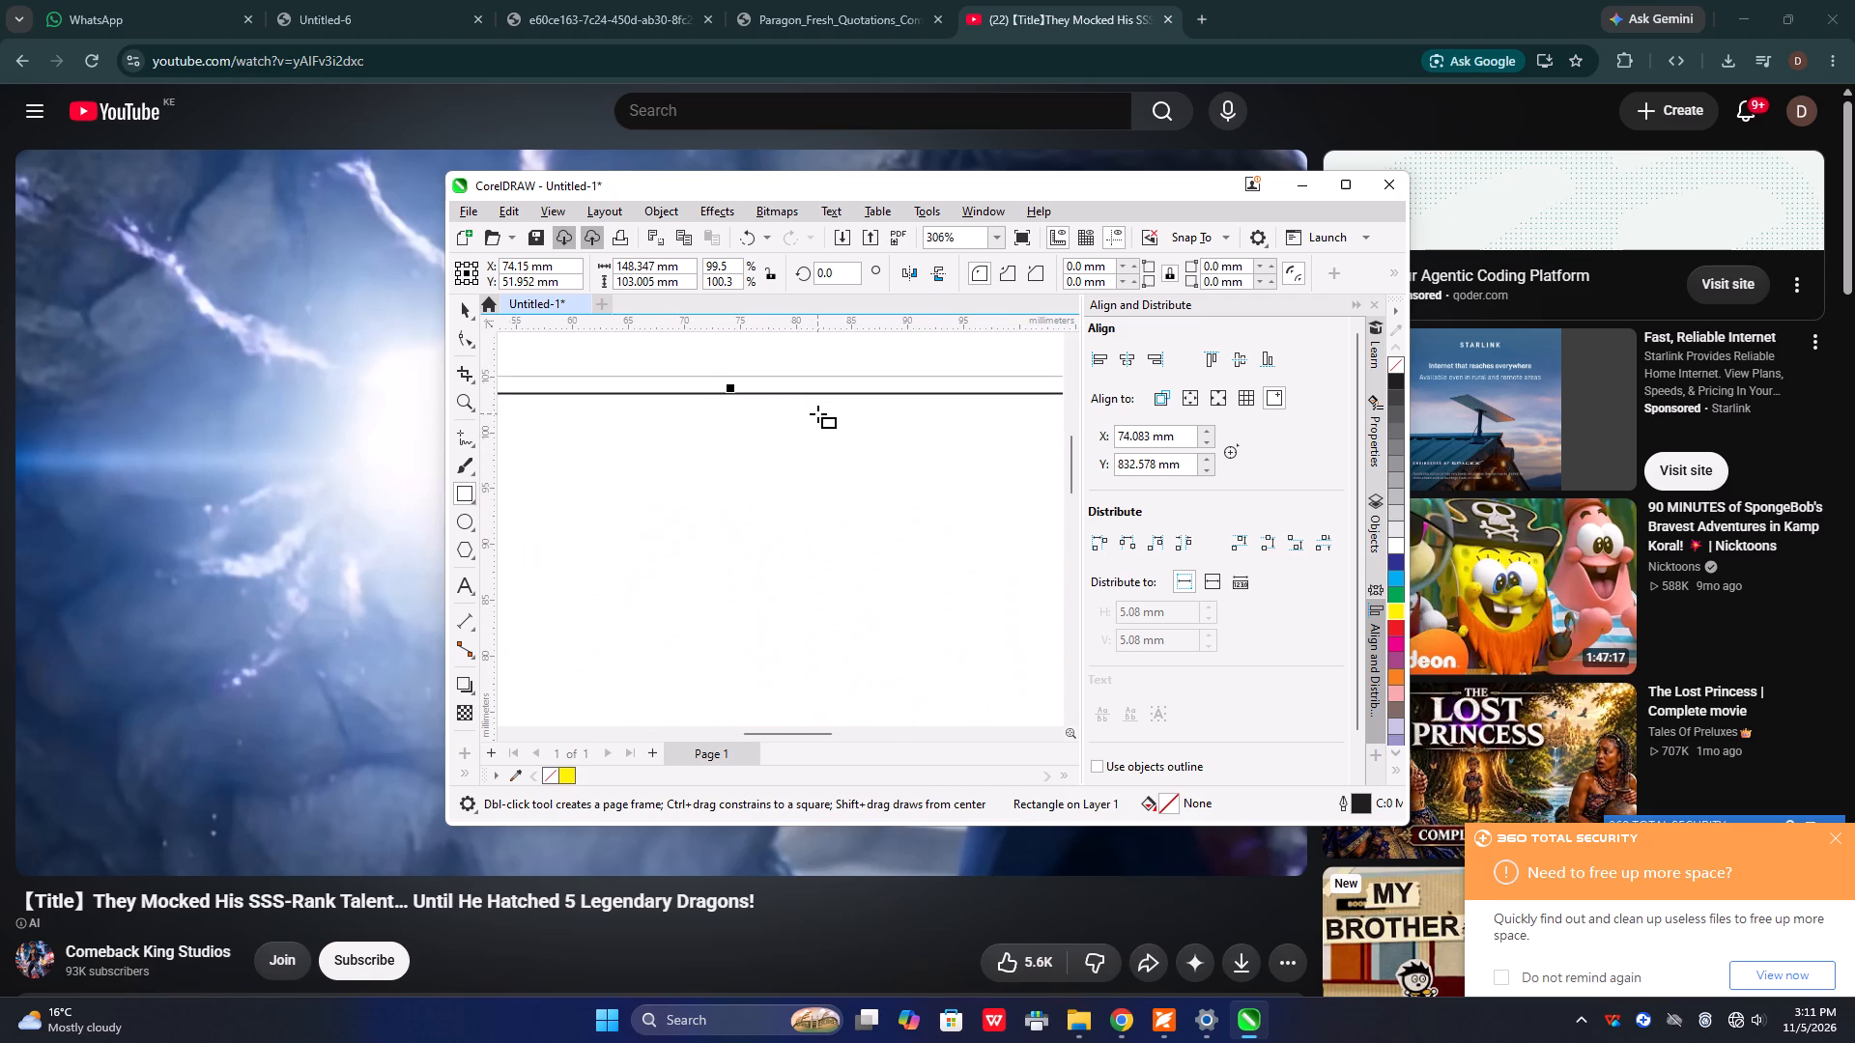
scroll(800, 403, "up", 5)
left_click_drag(658, 381, 675, 345)
scroll(666, 379, "down", 11)
scroll(800, 446, "down", 4)
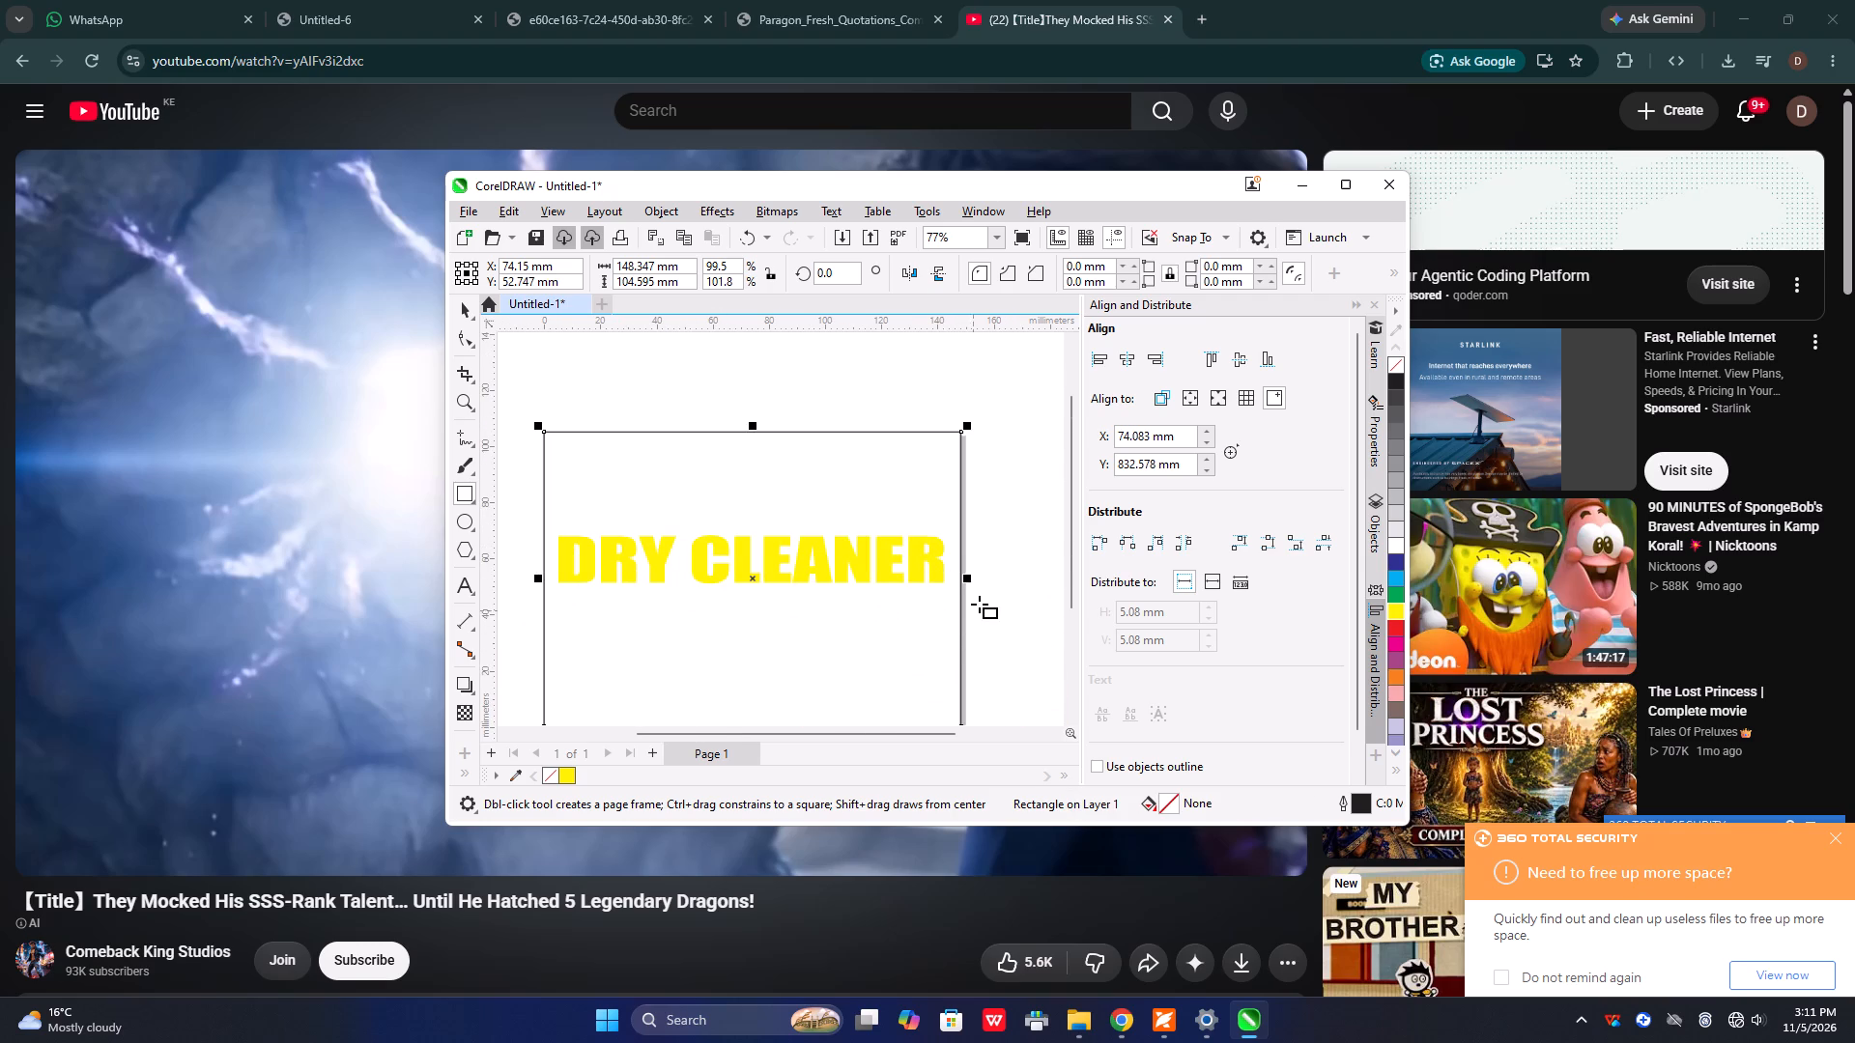
Pull the rectangle's right edge in to the page's right edge, at a width of about 148 mm.
scroll(980, 603, "up", 19)
scroll(833, 454, "up", 1)
scroll(833, 454, "down", 9)
left_click(789, 392)
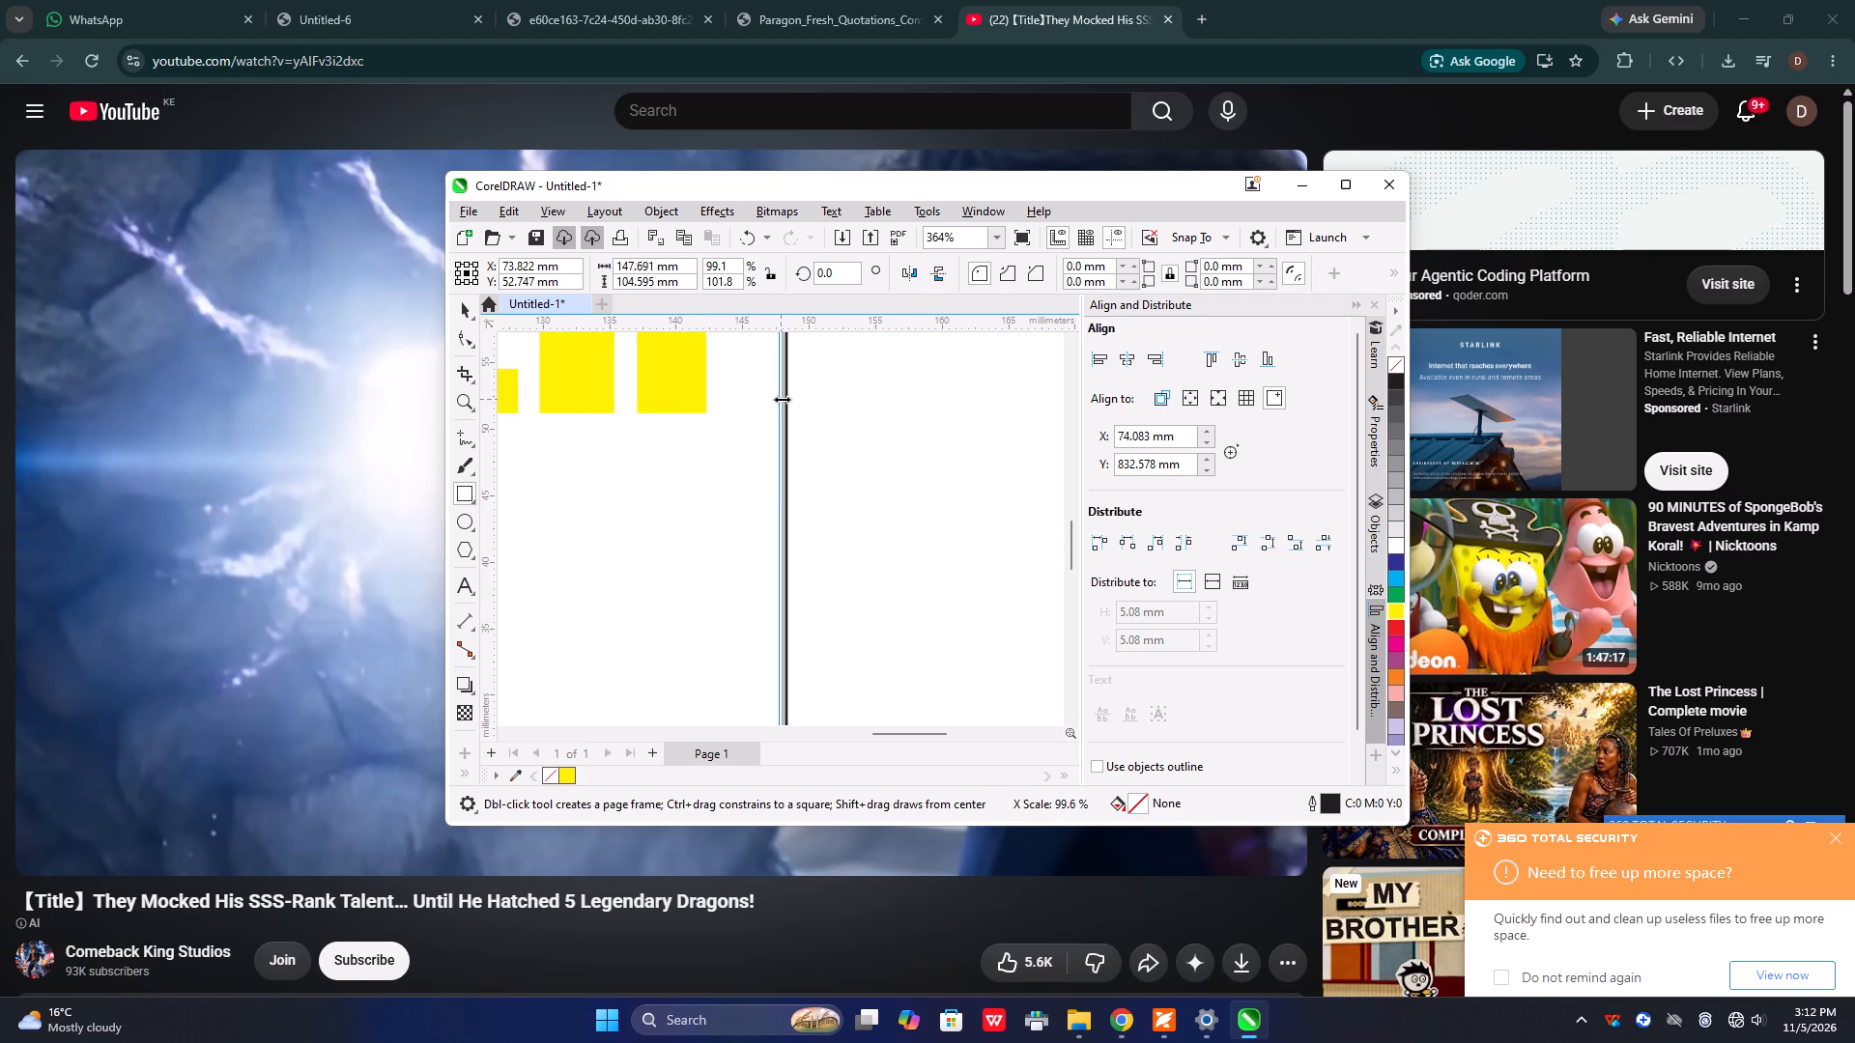
scroll(788, 402, "up", 5)
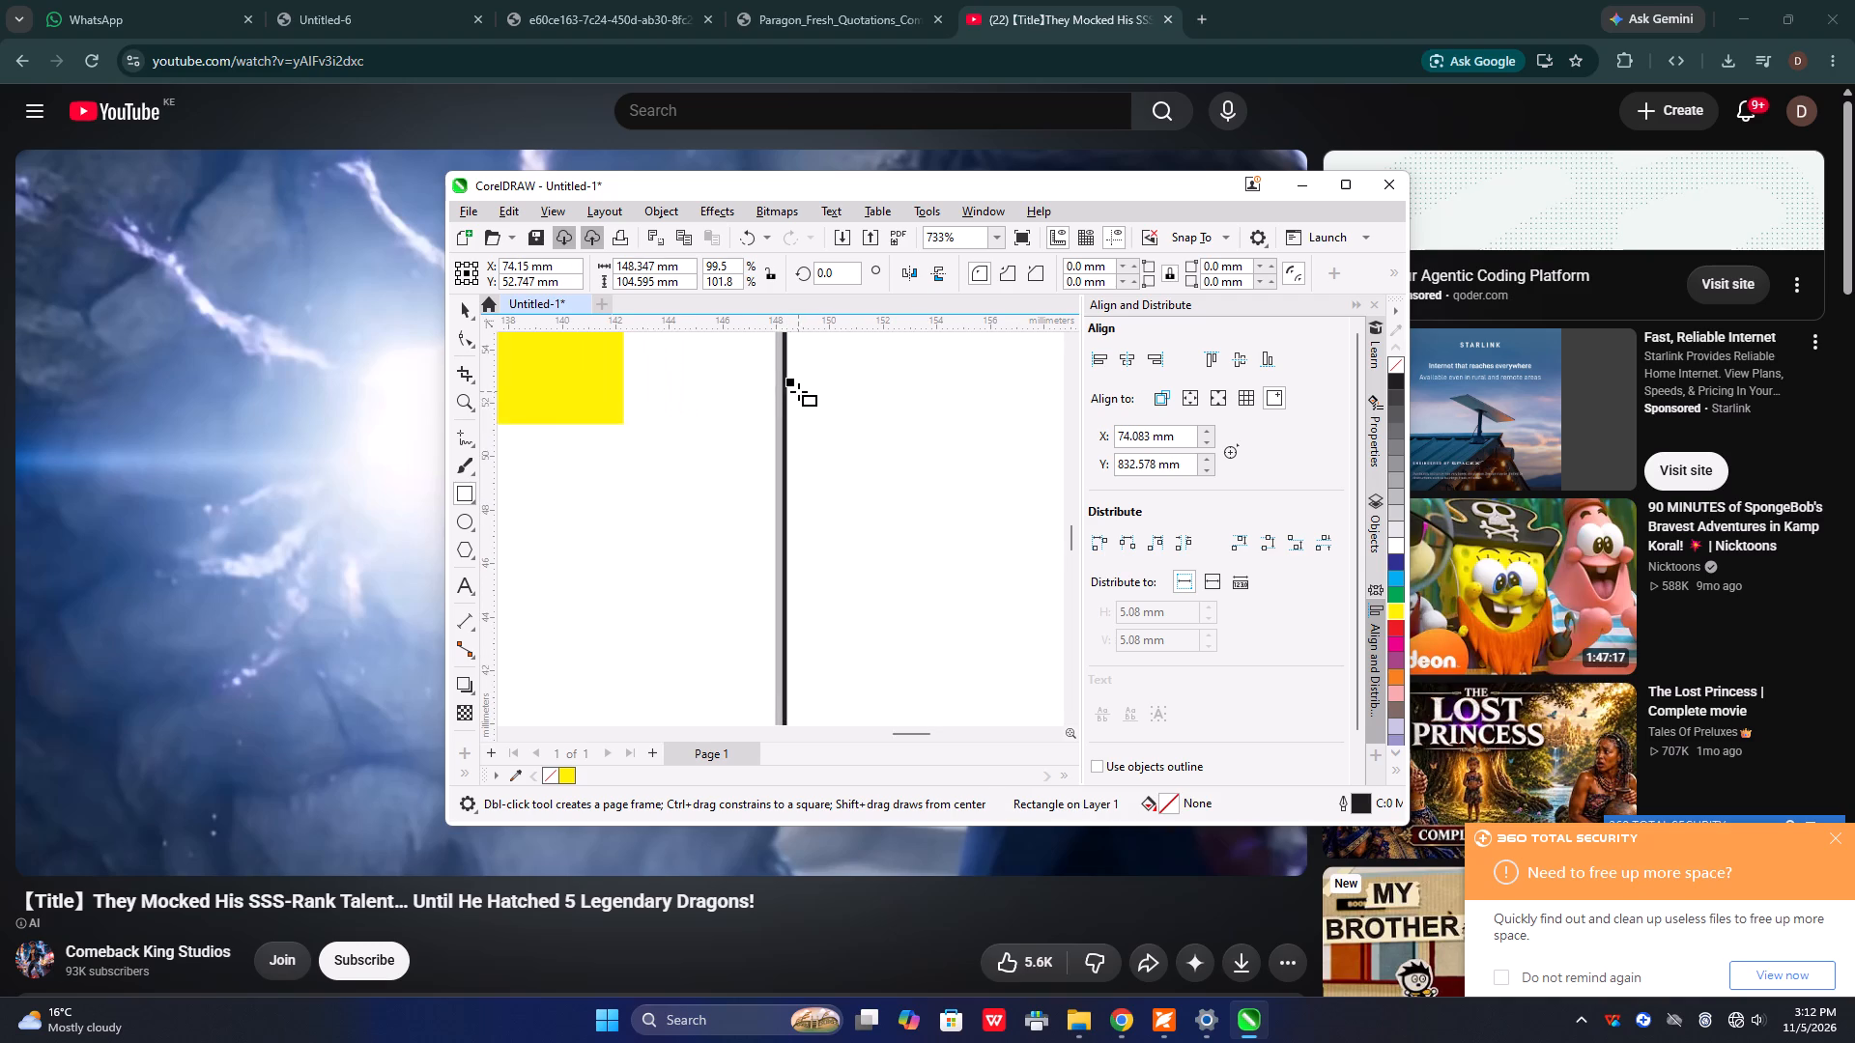
left_click_drag(790, 381, 778, 385)
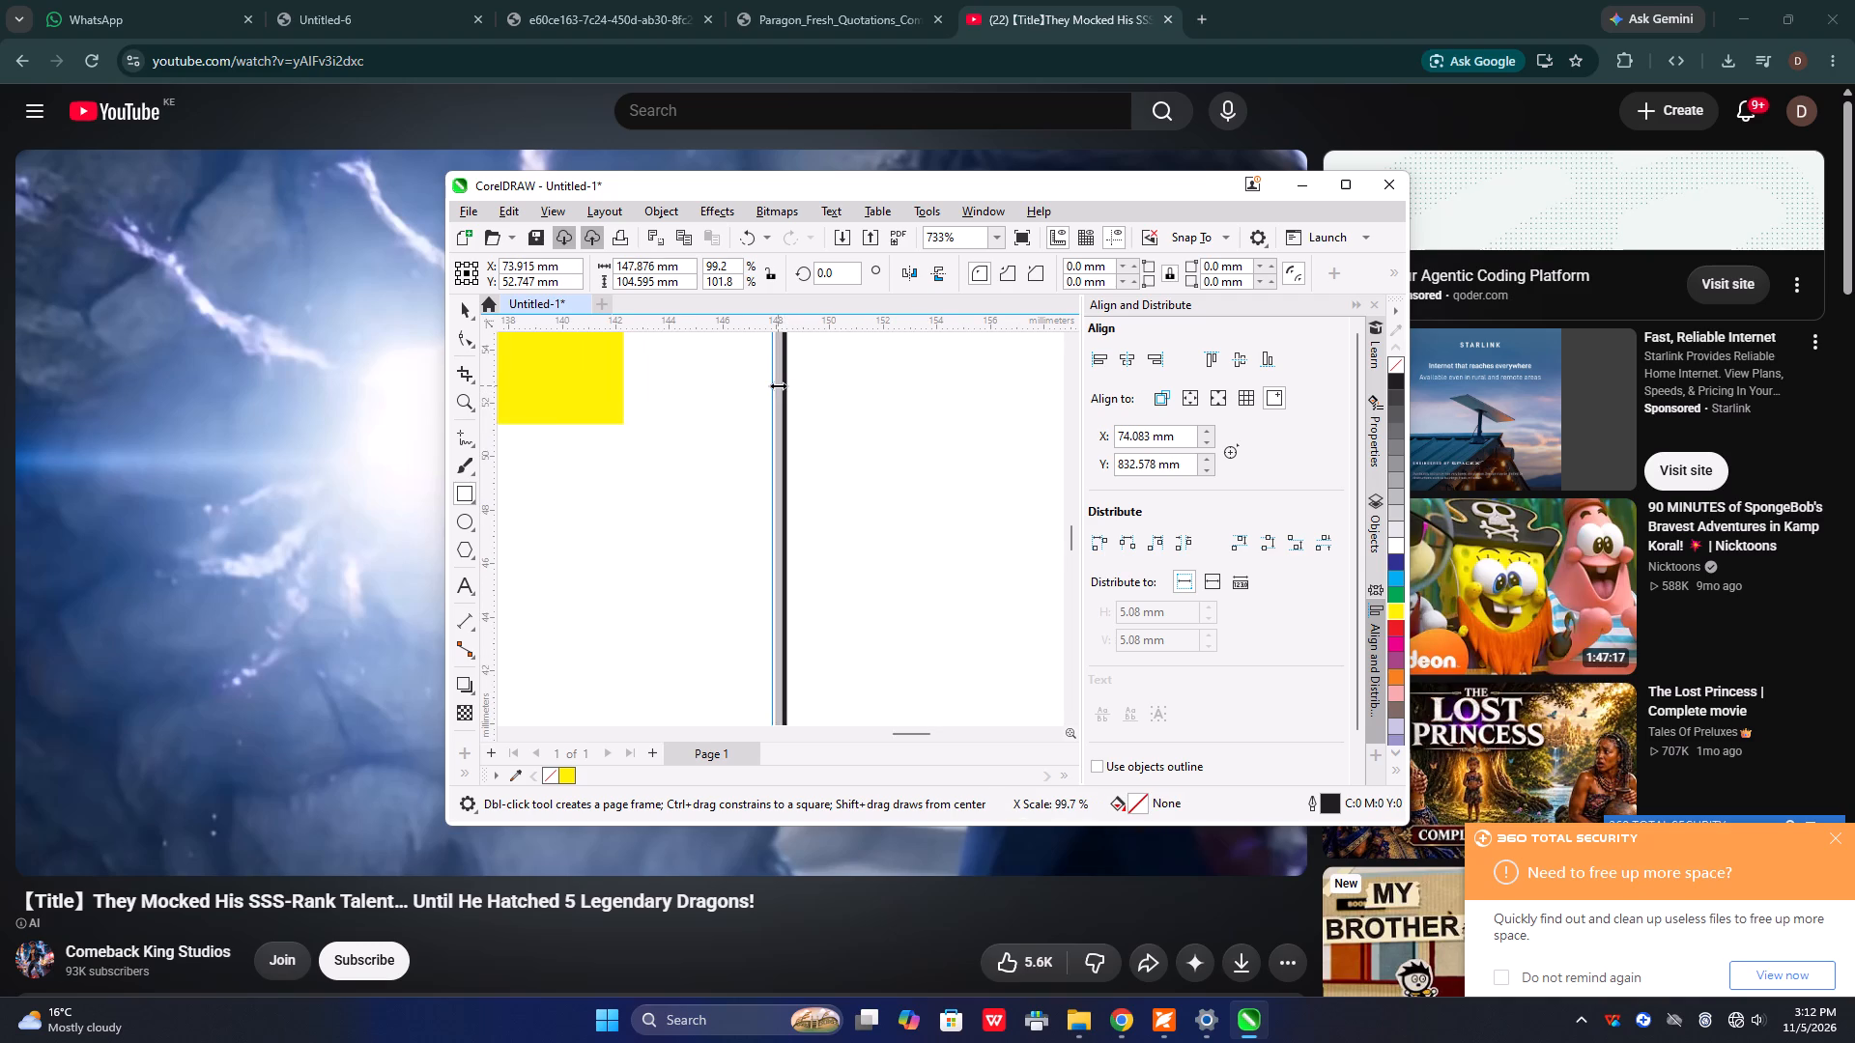
left_click_drag(778, 385, 781, 385)
scroll(797, 393, "down", 15)
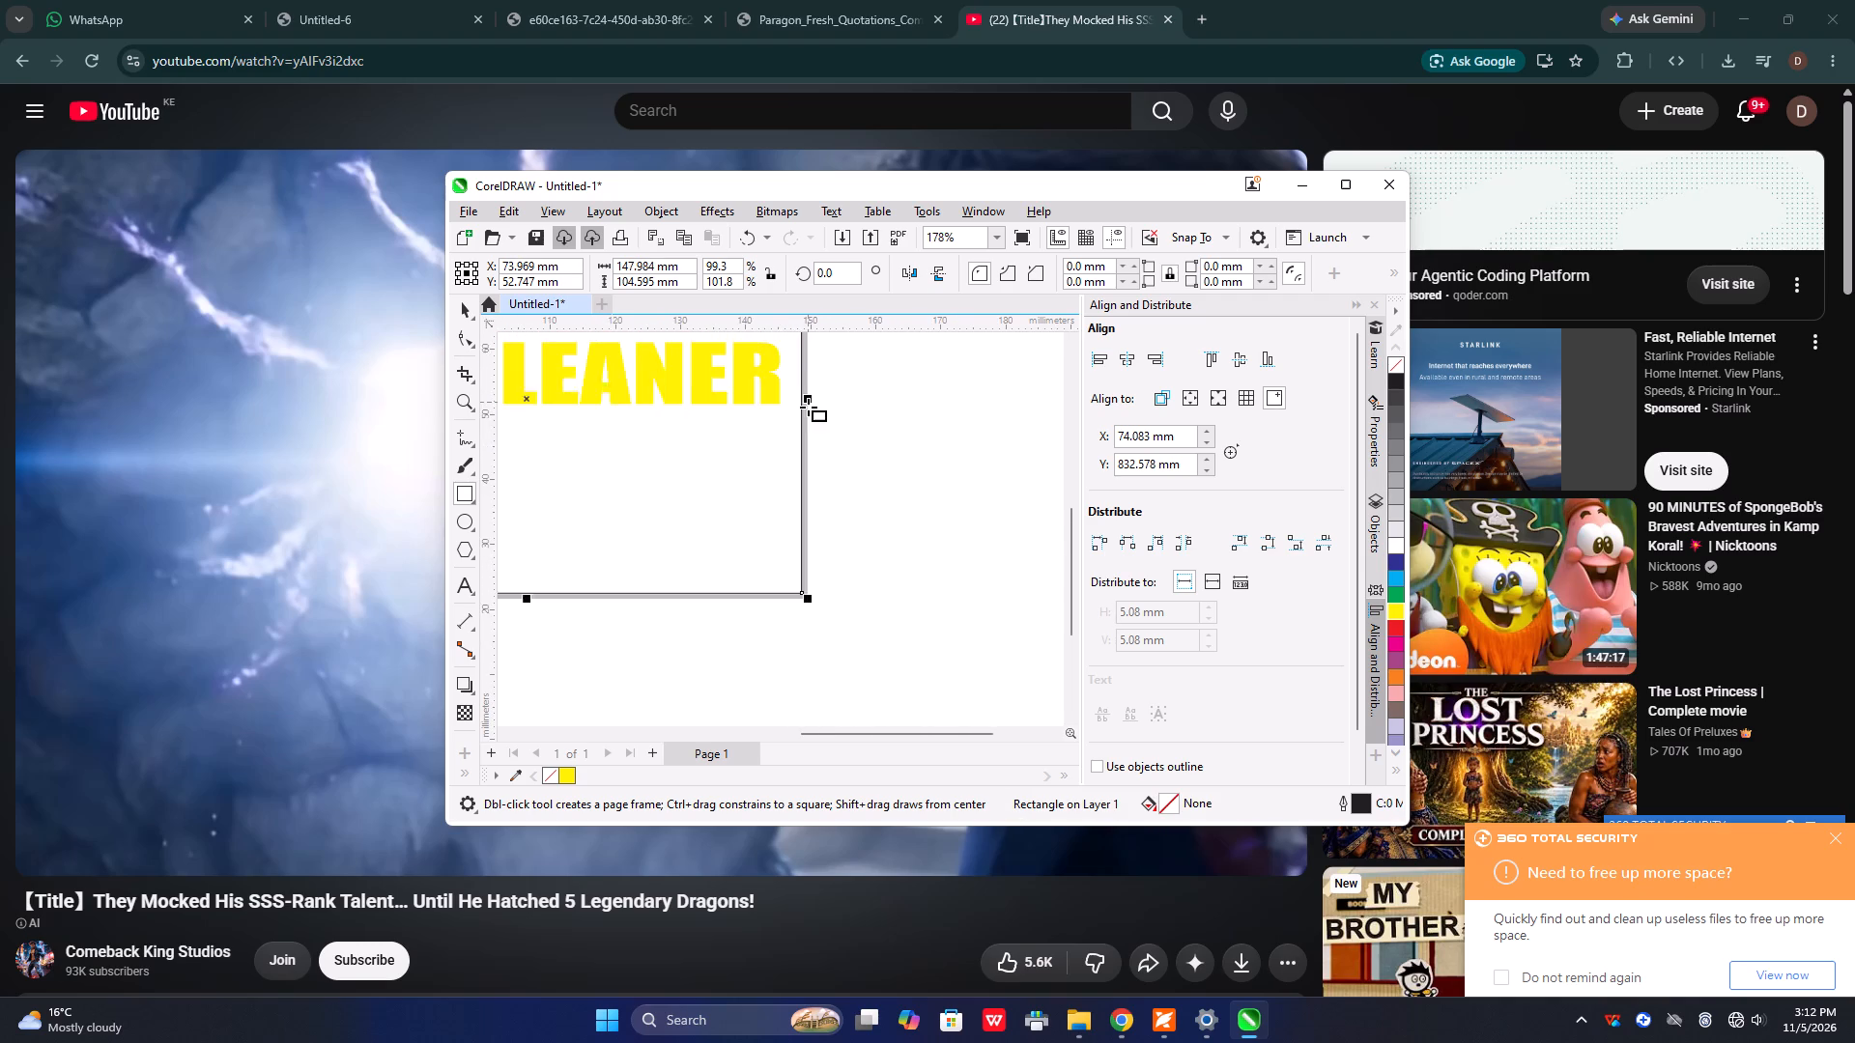
scroll(808, 407, "down", 1)
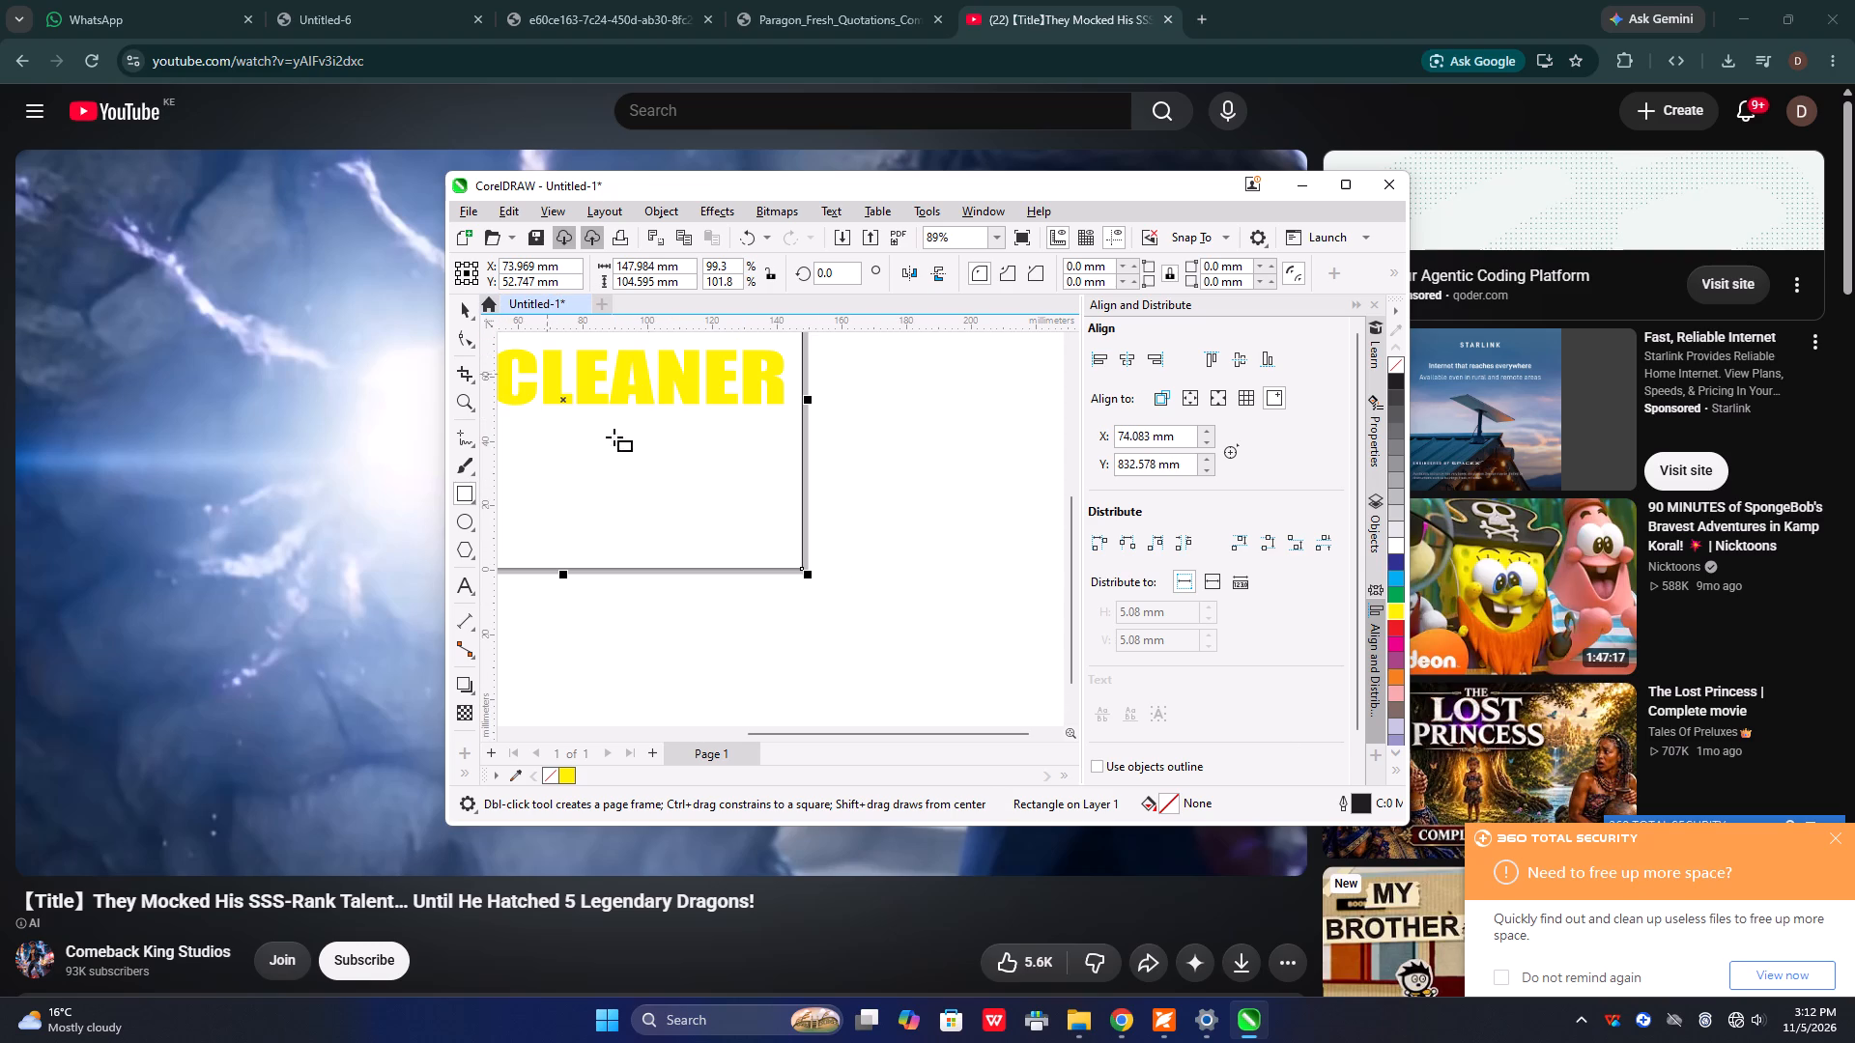
Fill the rectangle with dark blue (C:100 M:100 Y:0 K:0).
left_click(1361, 800)
scroll(1394, 634, "down", 2)
scroll(1401, 634, "up", 2)
left_click(1398, 563)
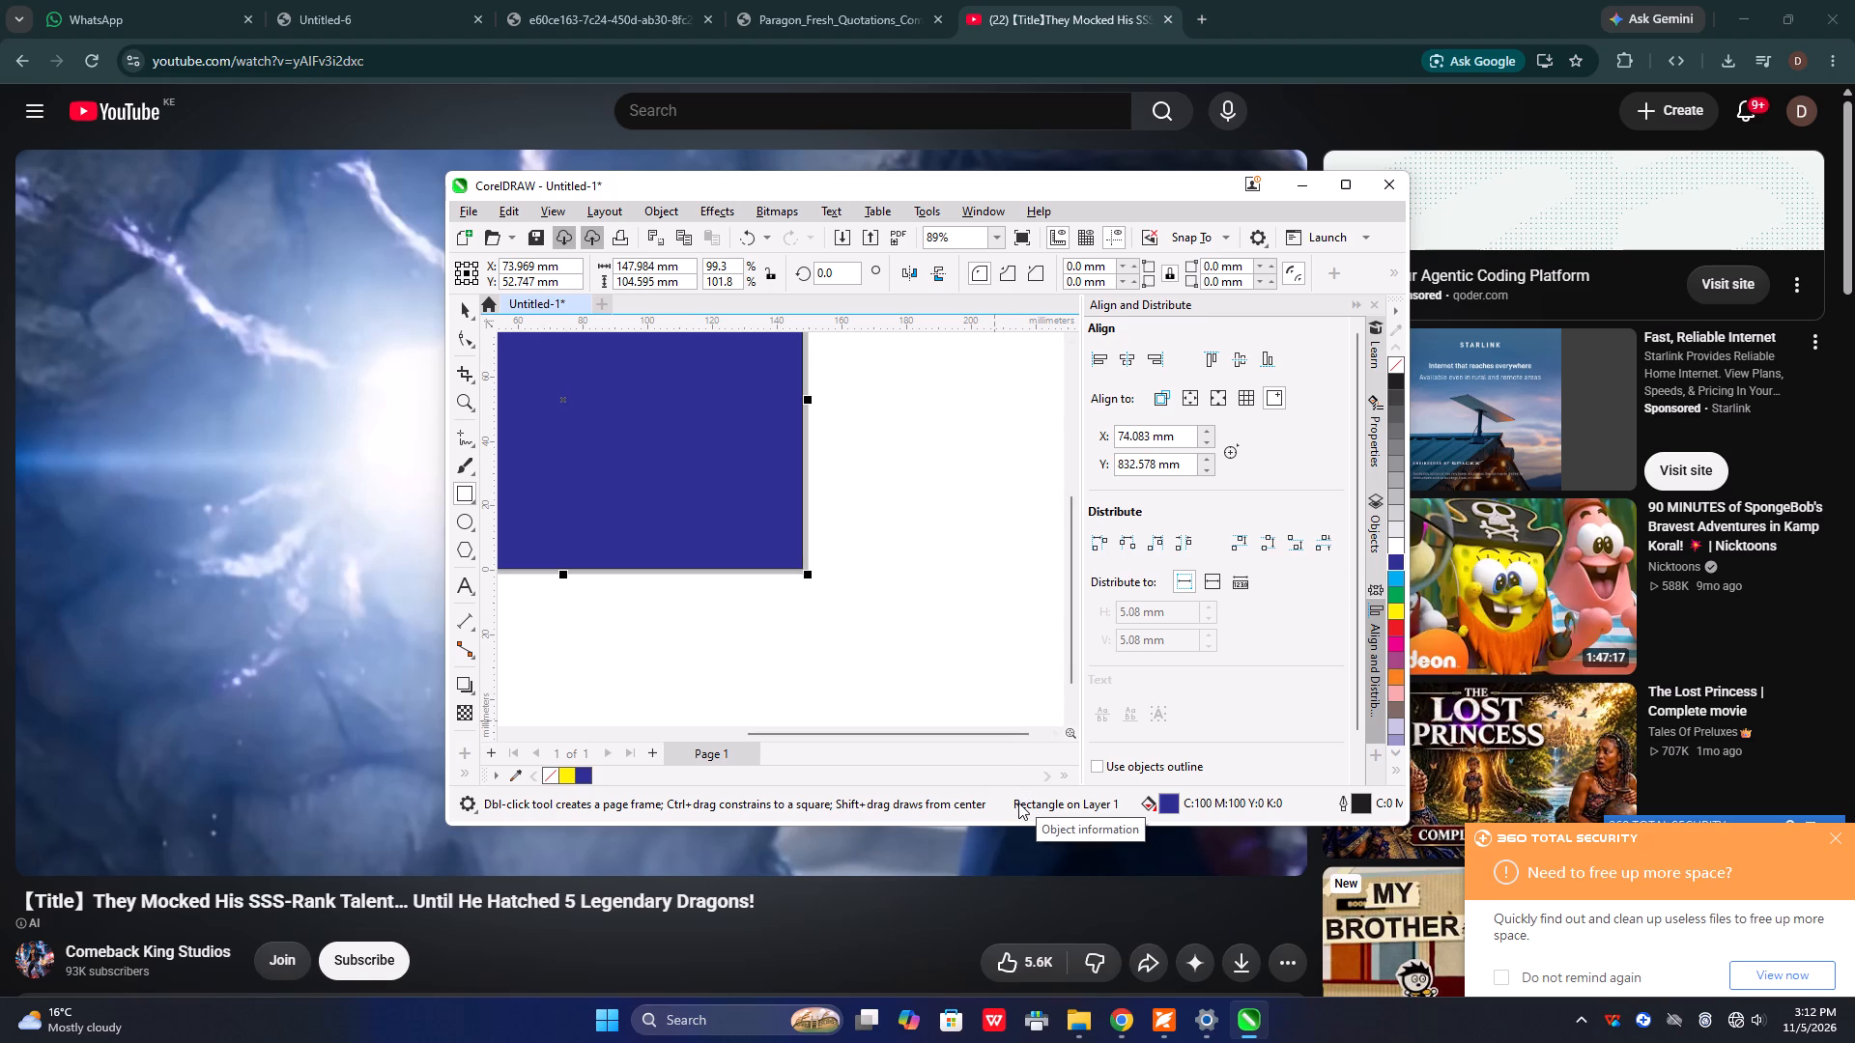
Send the blue rectangle to the back, behind the DRY CLEANER text.
key("shift+Page_Down")
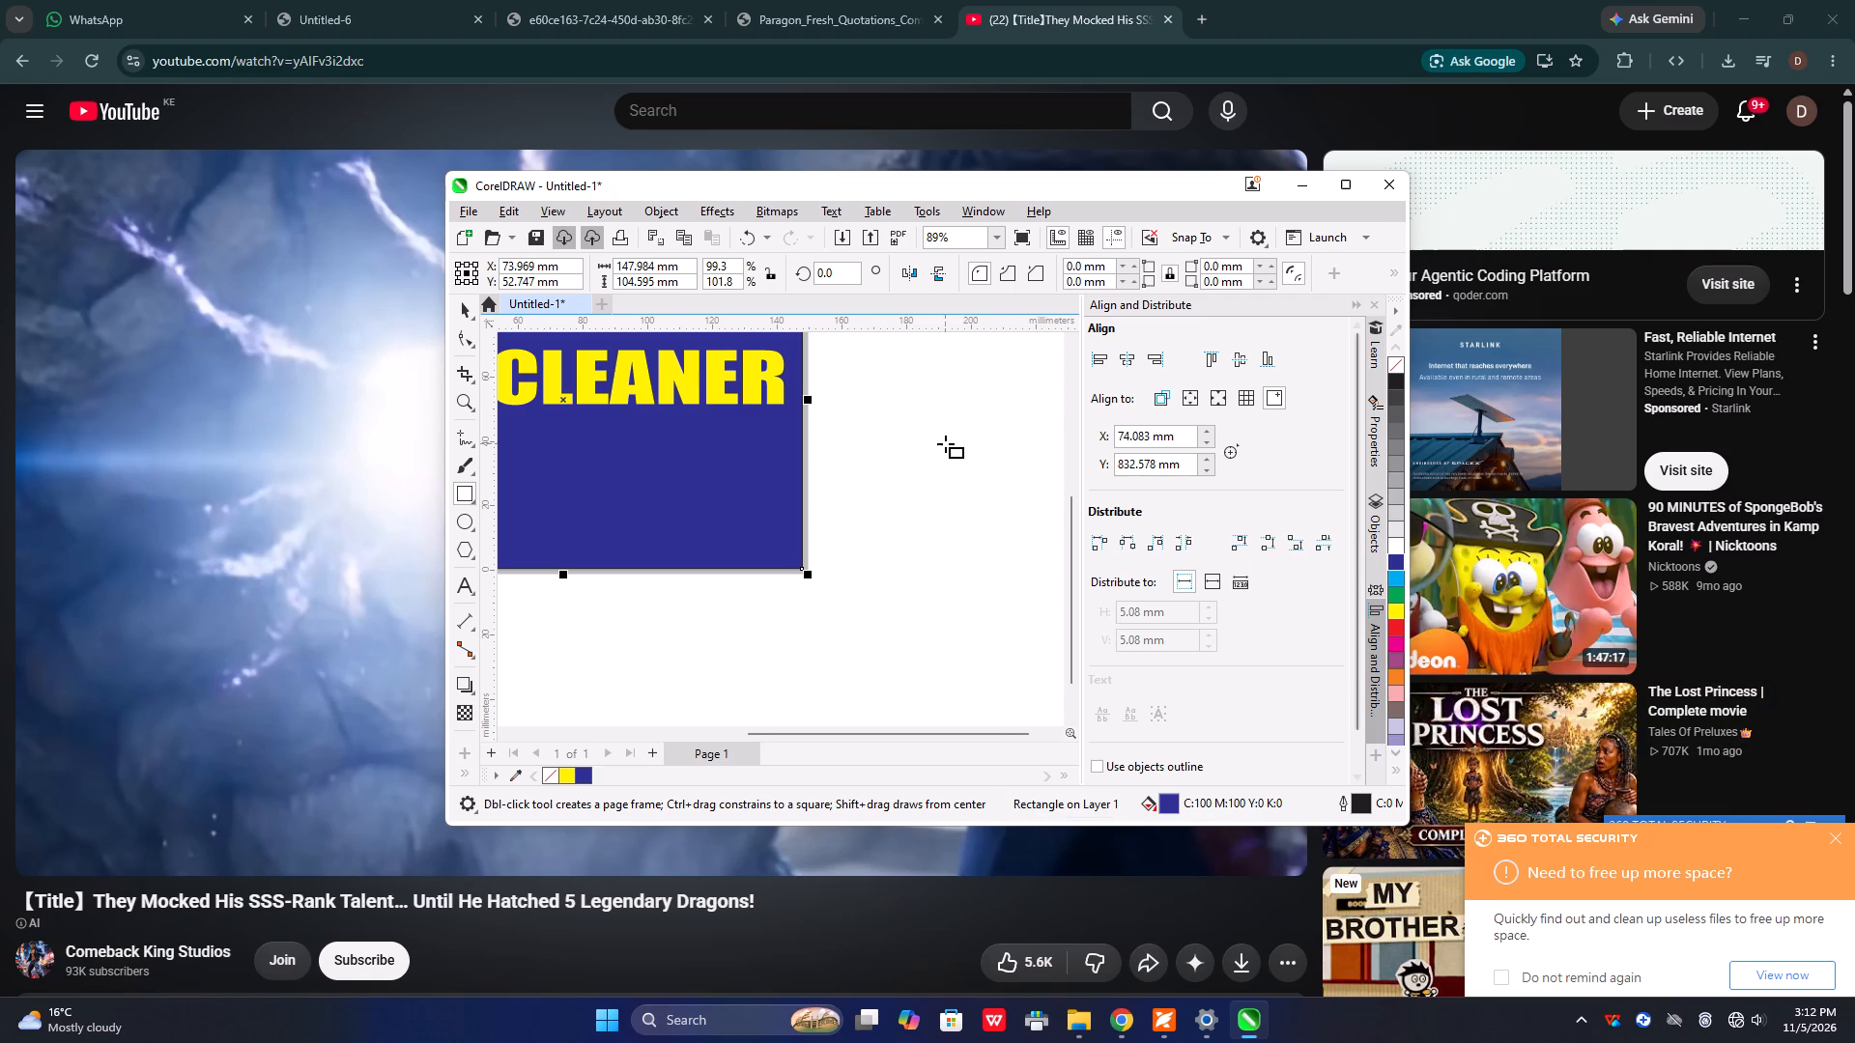
scroll(945, 443, "down", 4)
scroll(812, 429, "down", 2)
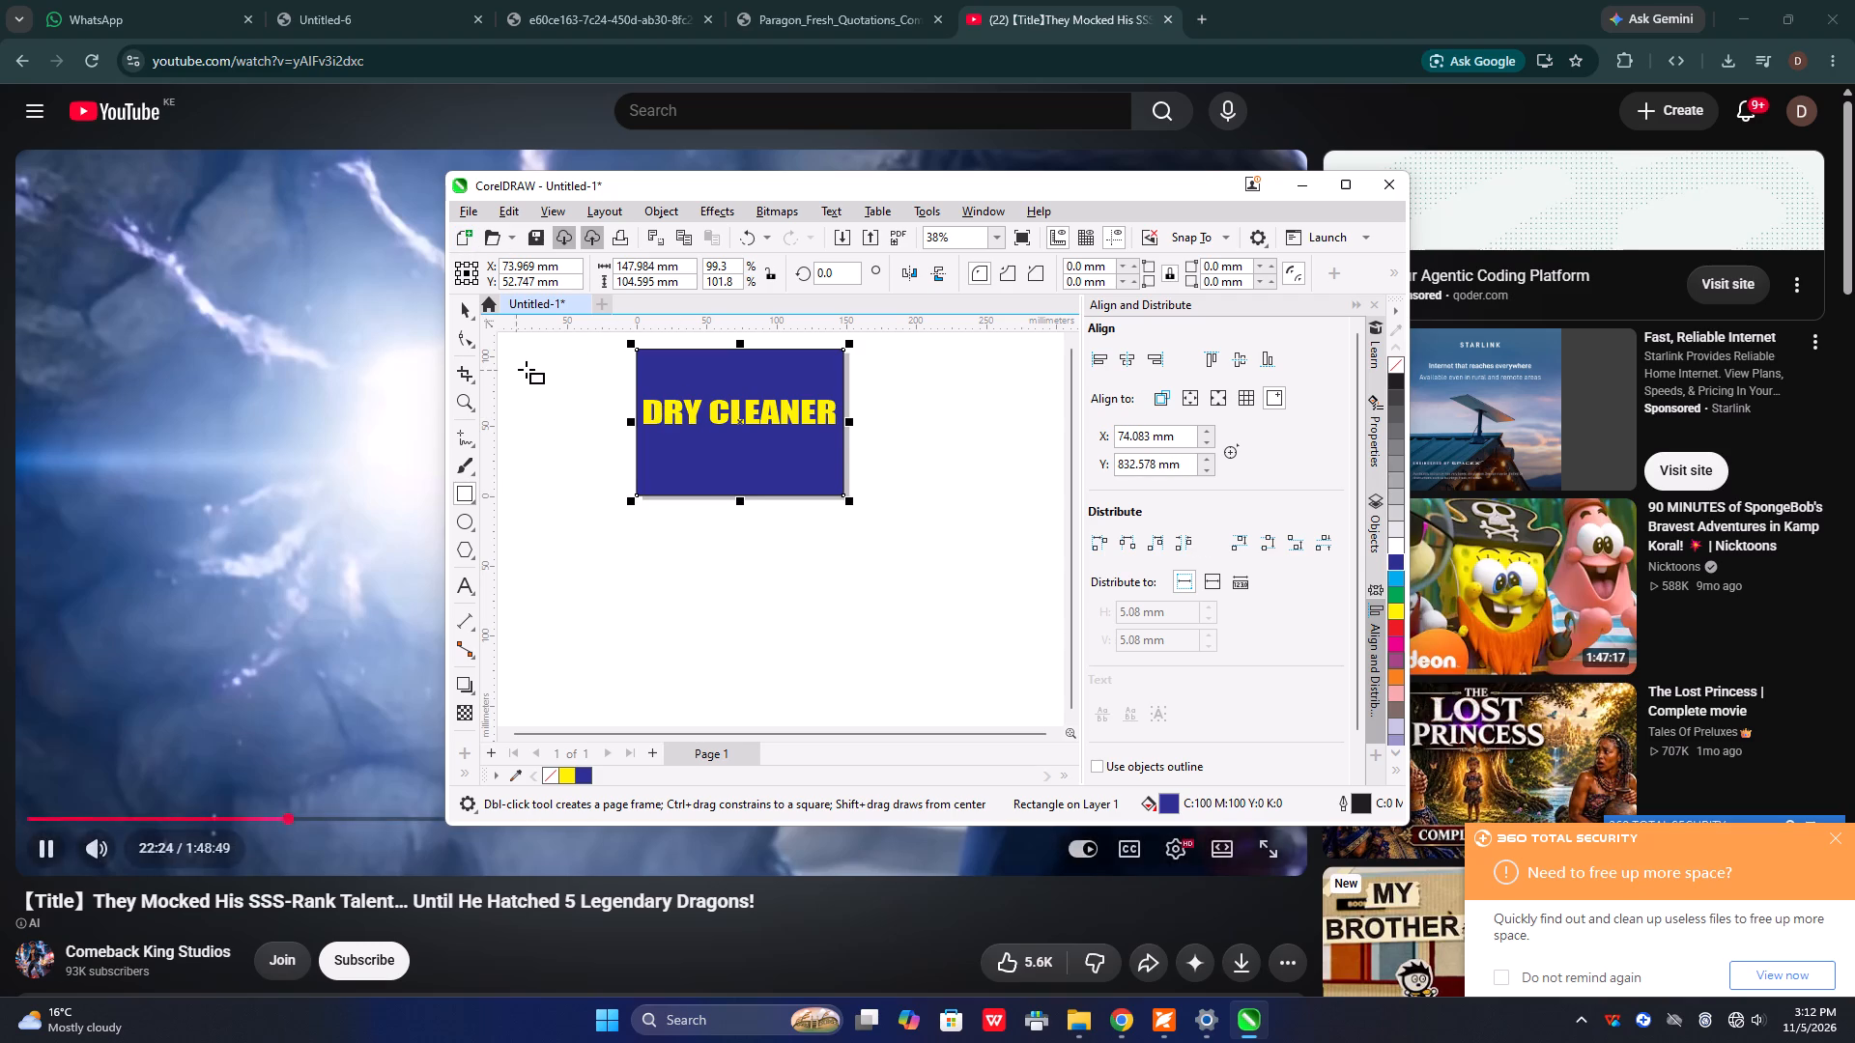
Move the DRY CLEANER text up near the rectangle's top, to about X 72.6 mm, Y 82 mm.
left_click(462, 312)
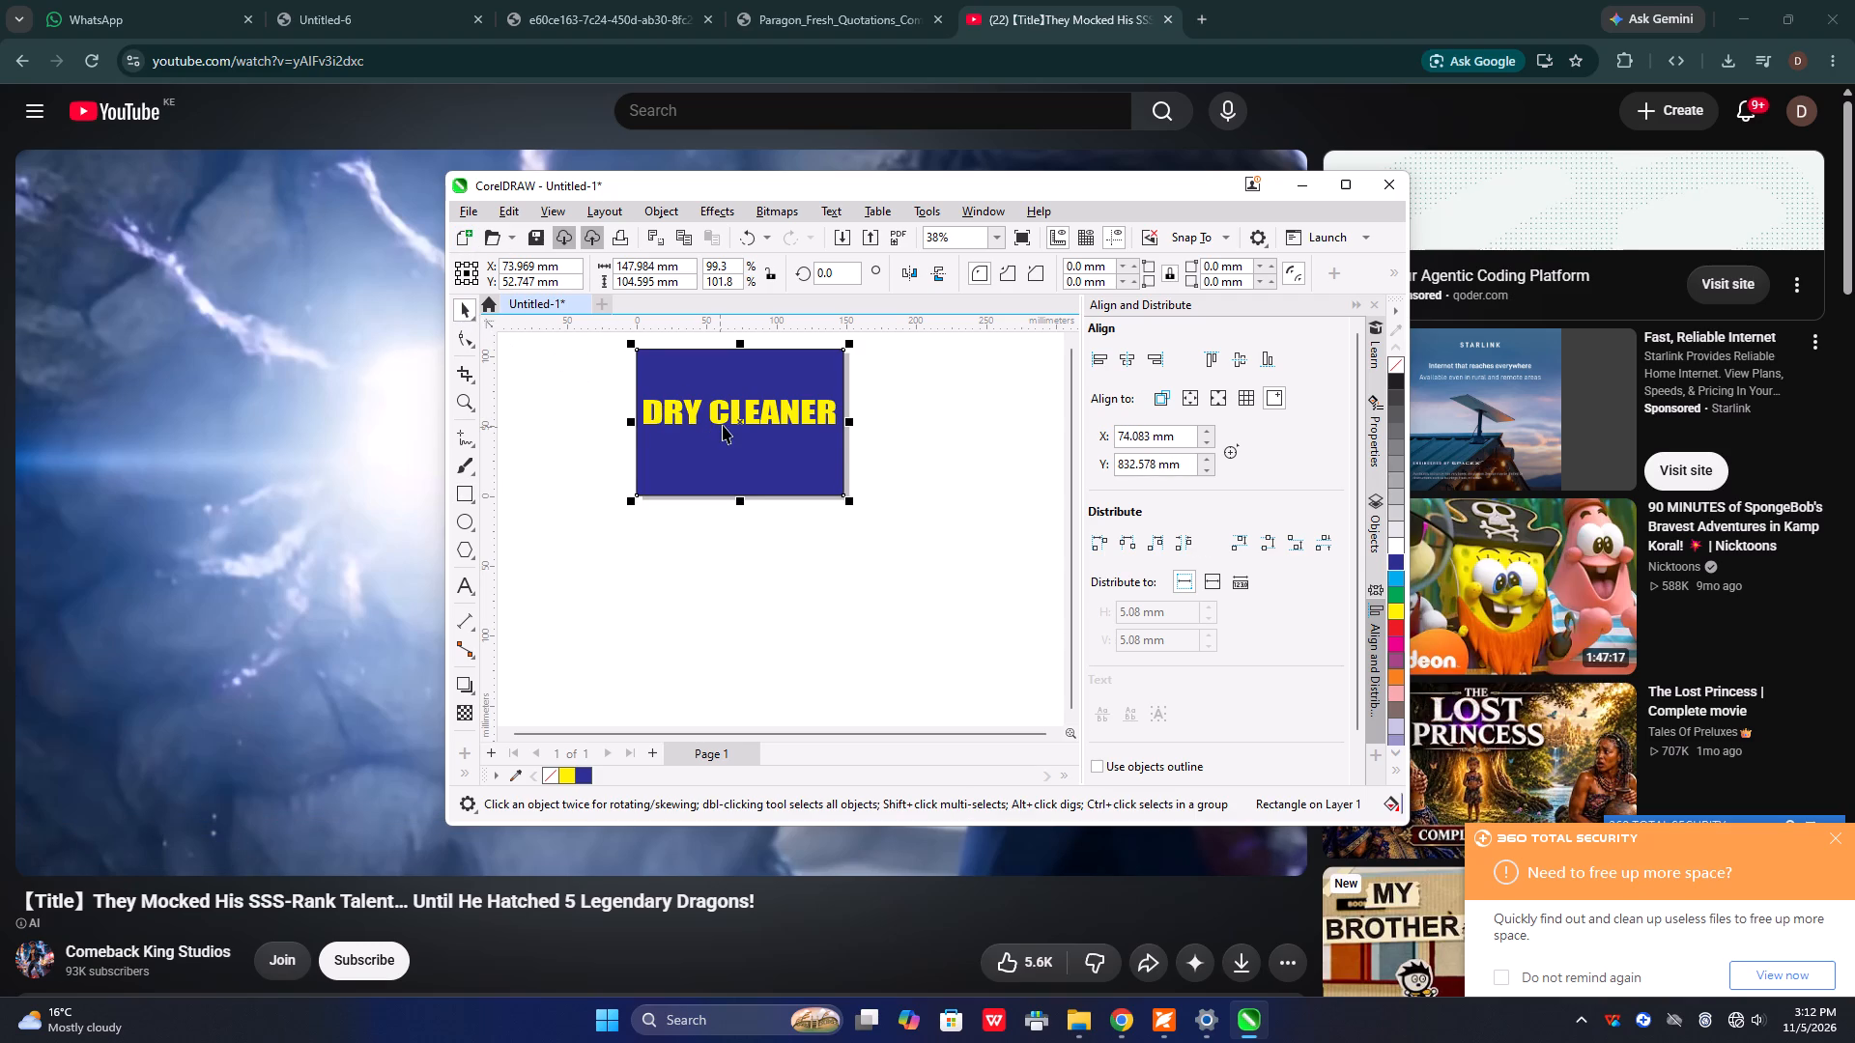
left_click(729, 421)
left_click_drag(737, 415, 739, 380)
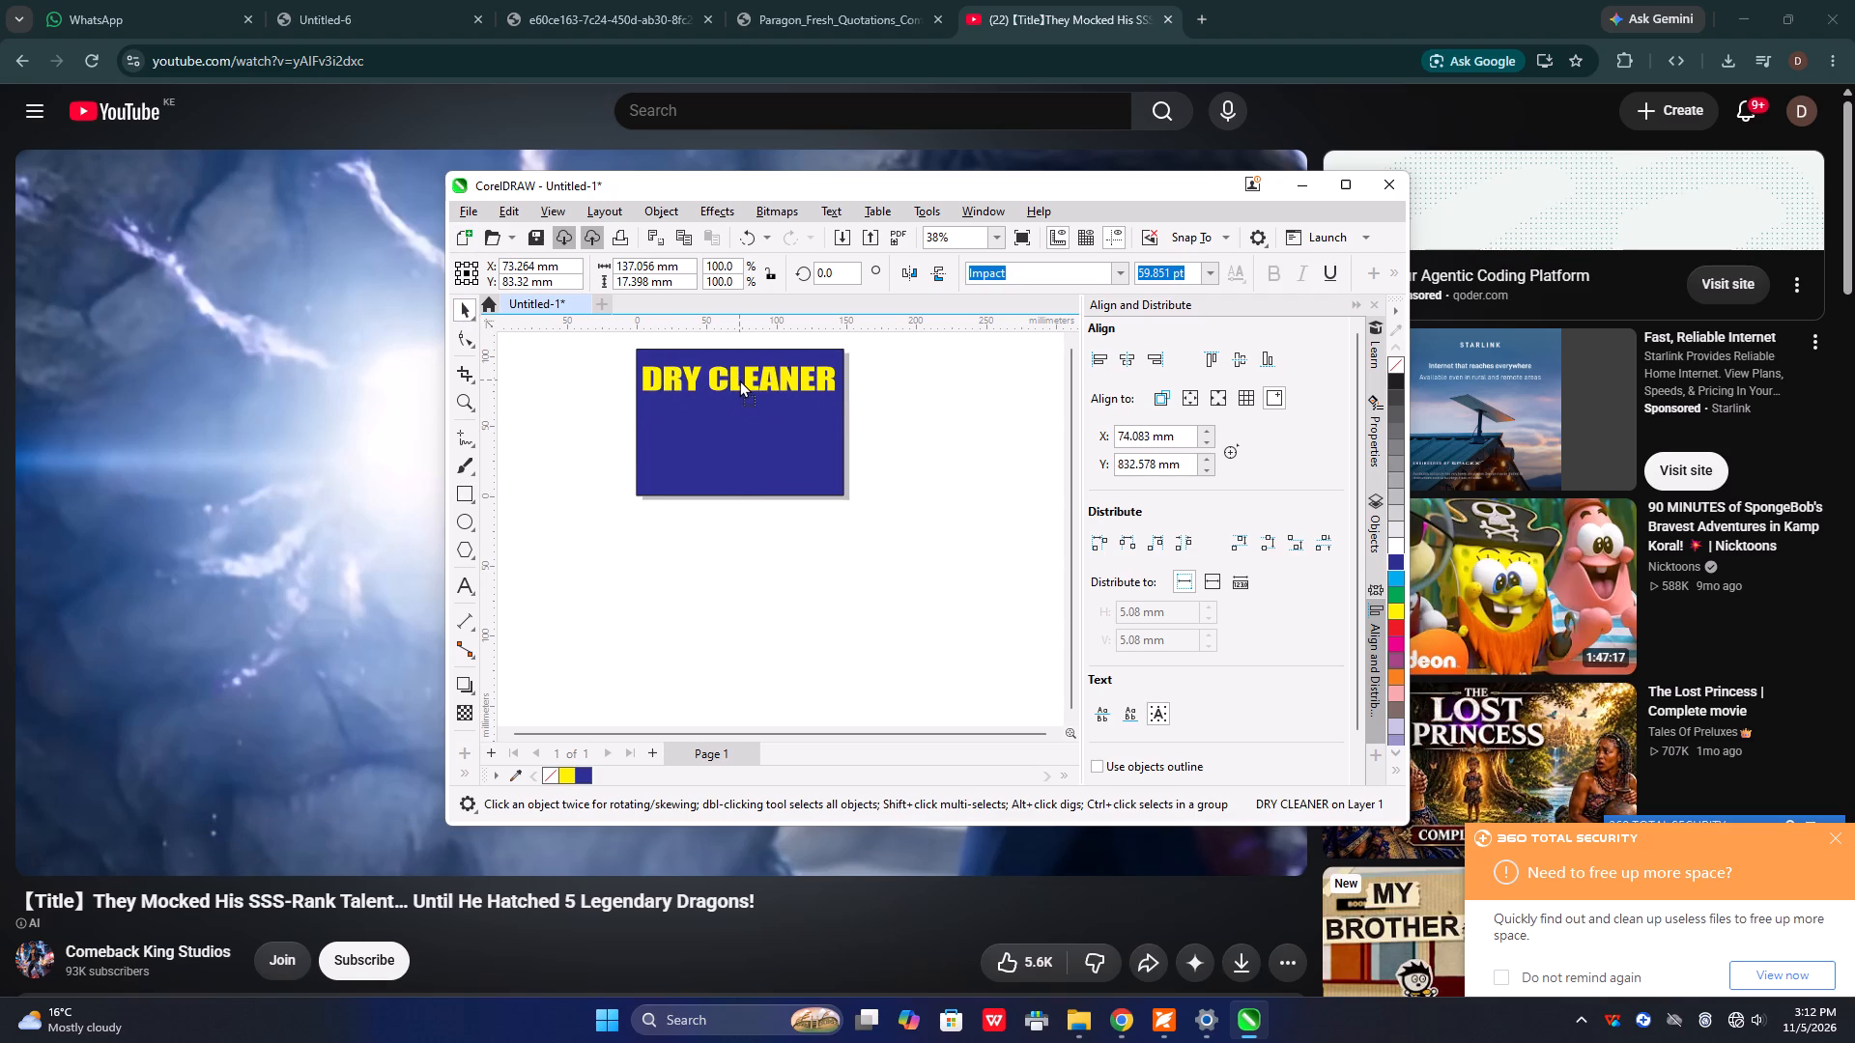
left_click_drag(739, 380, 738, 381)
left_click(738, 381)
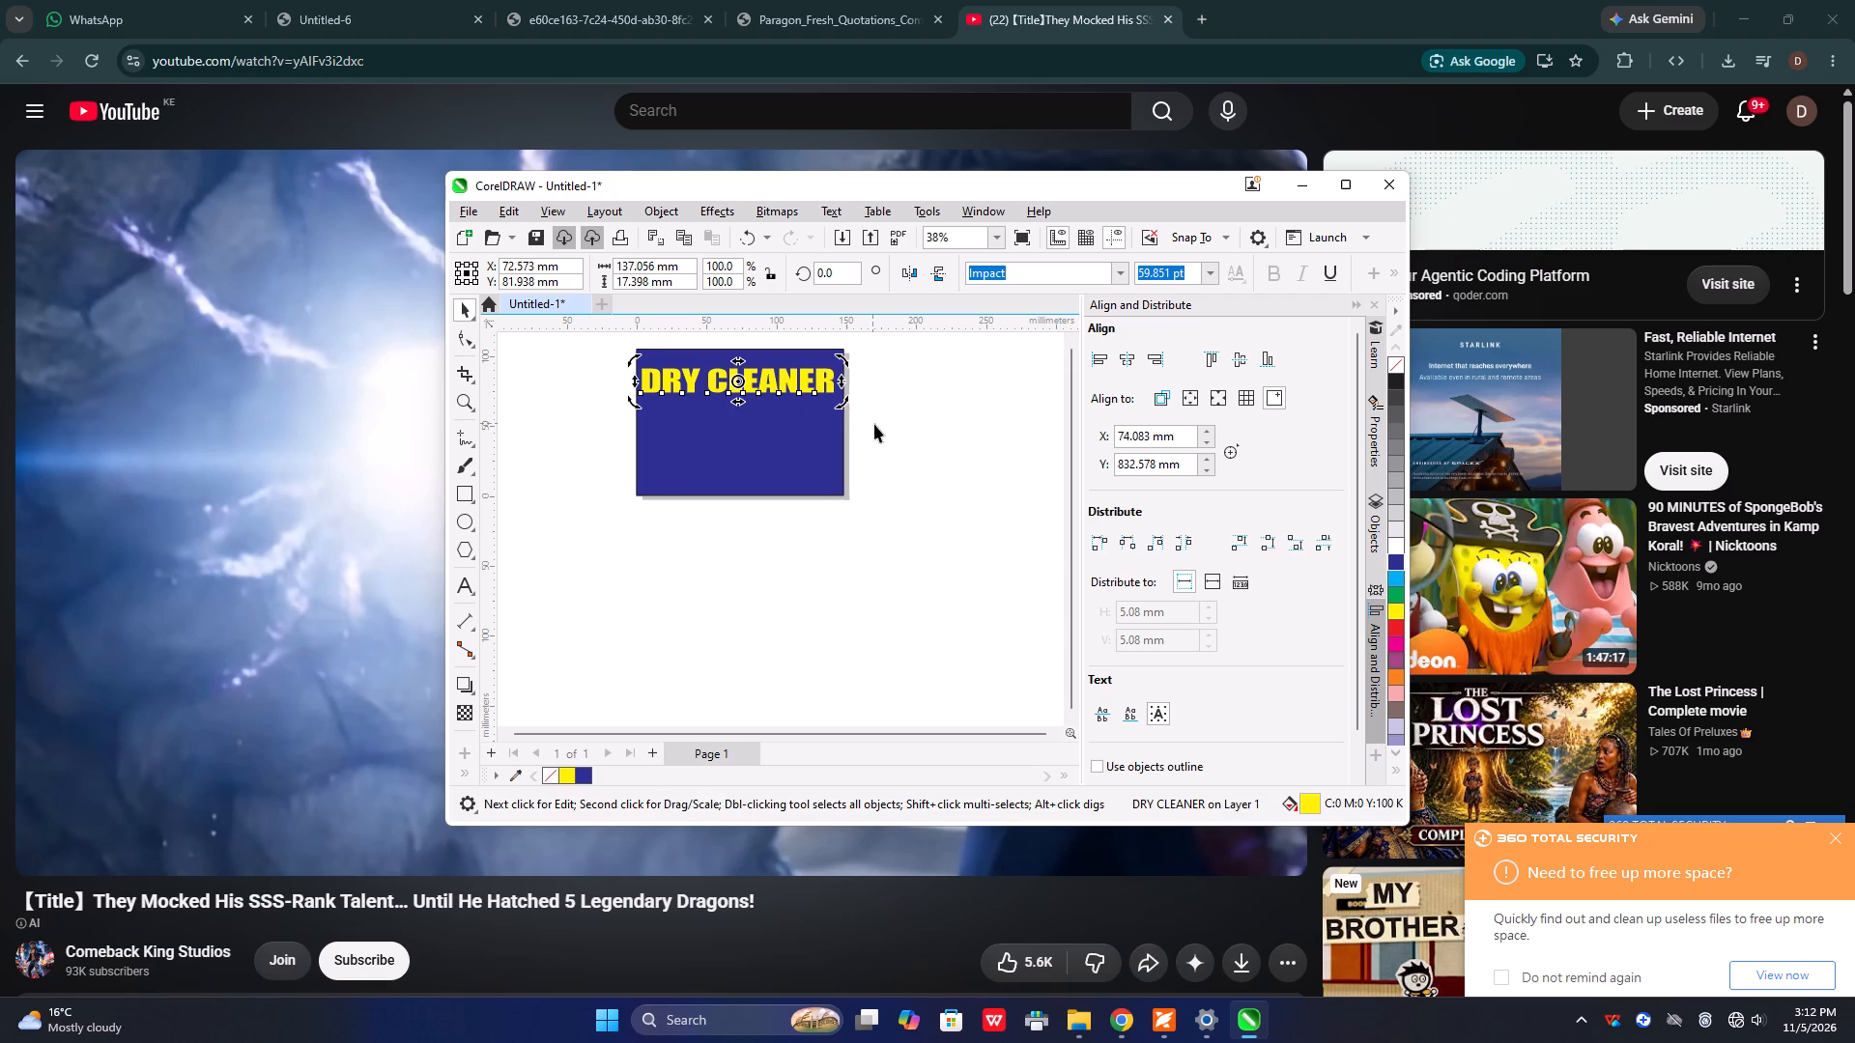
Scale the DRY CLEANER text down to about 124 mm wide and centre it on the page over the blue rectangle.
left_click(728, 380)
left_click_drag(737, 386, 737, 420)
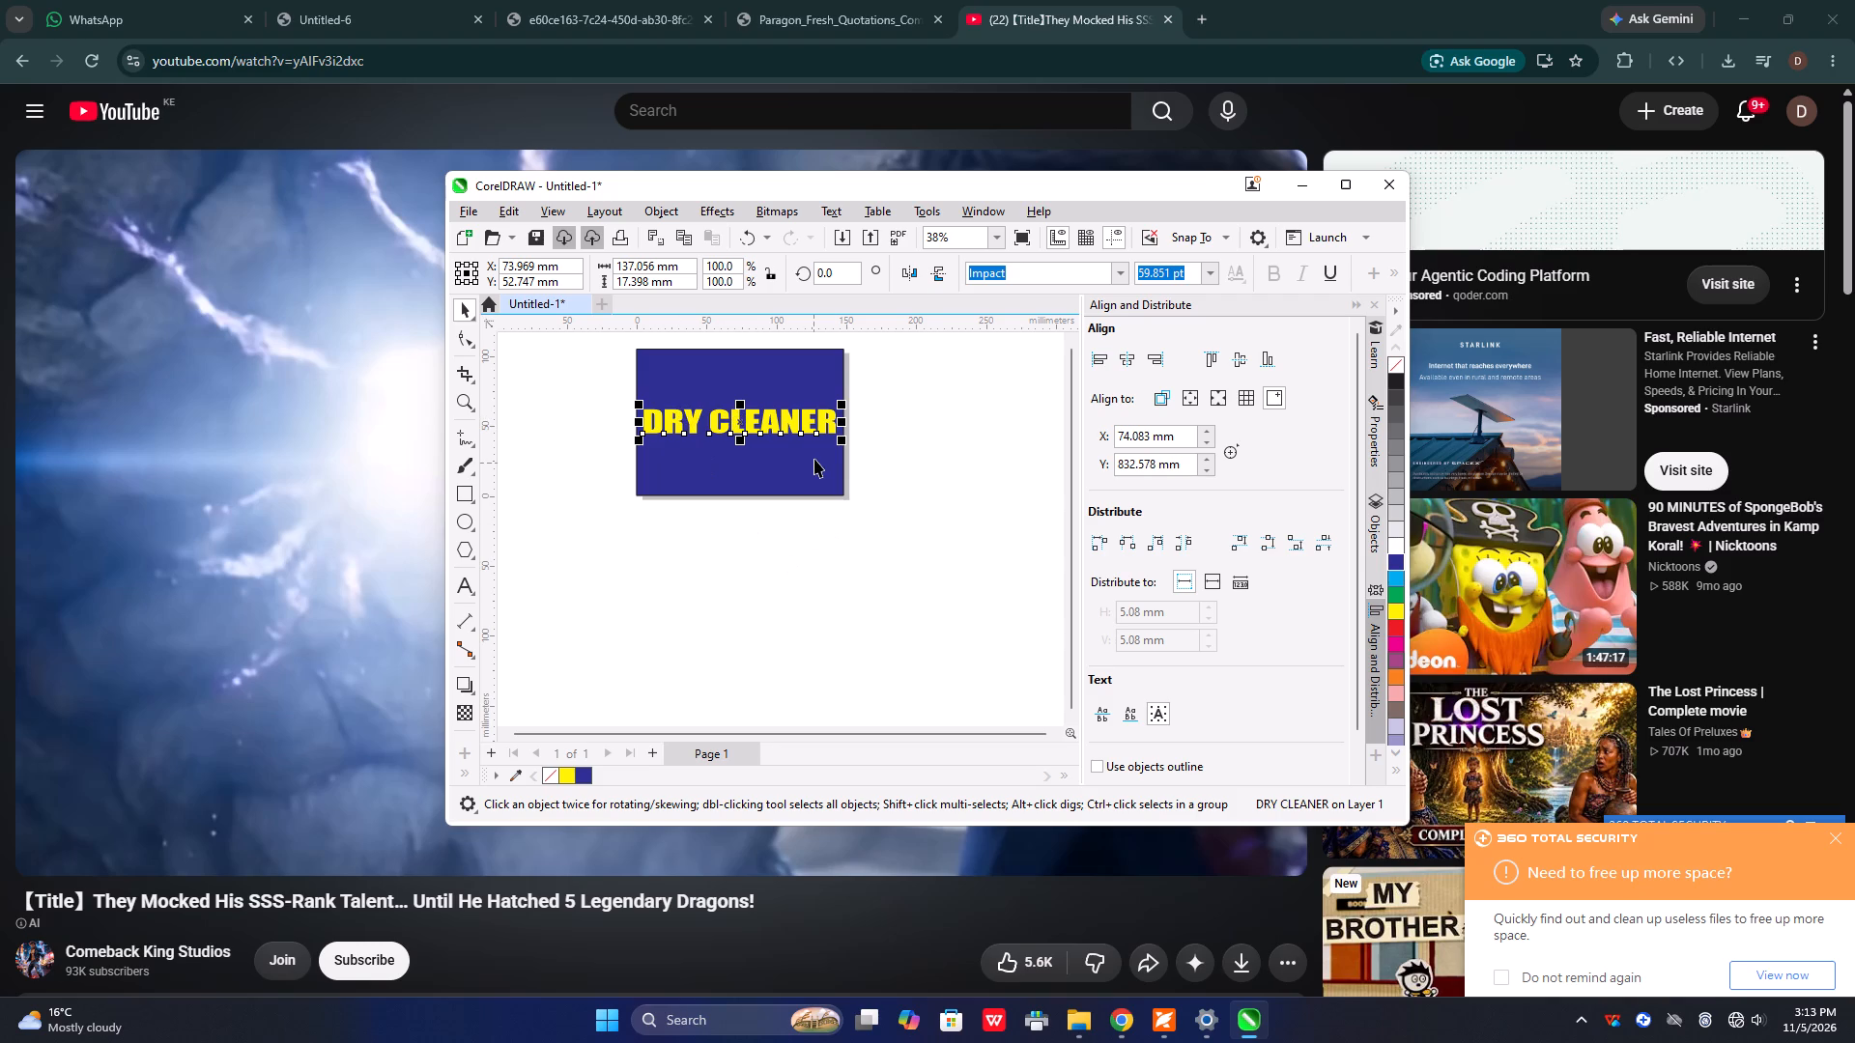
left_click(842, 402)
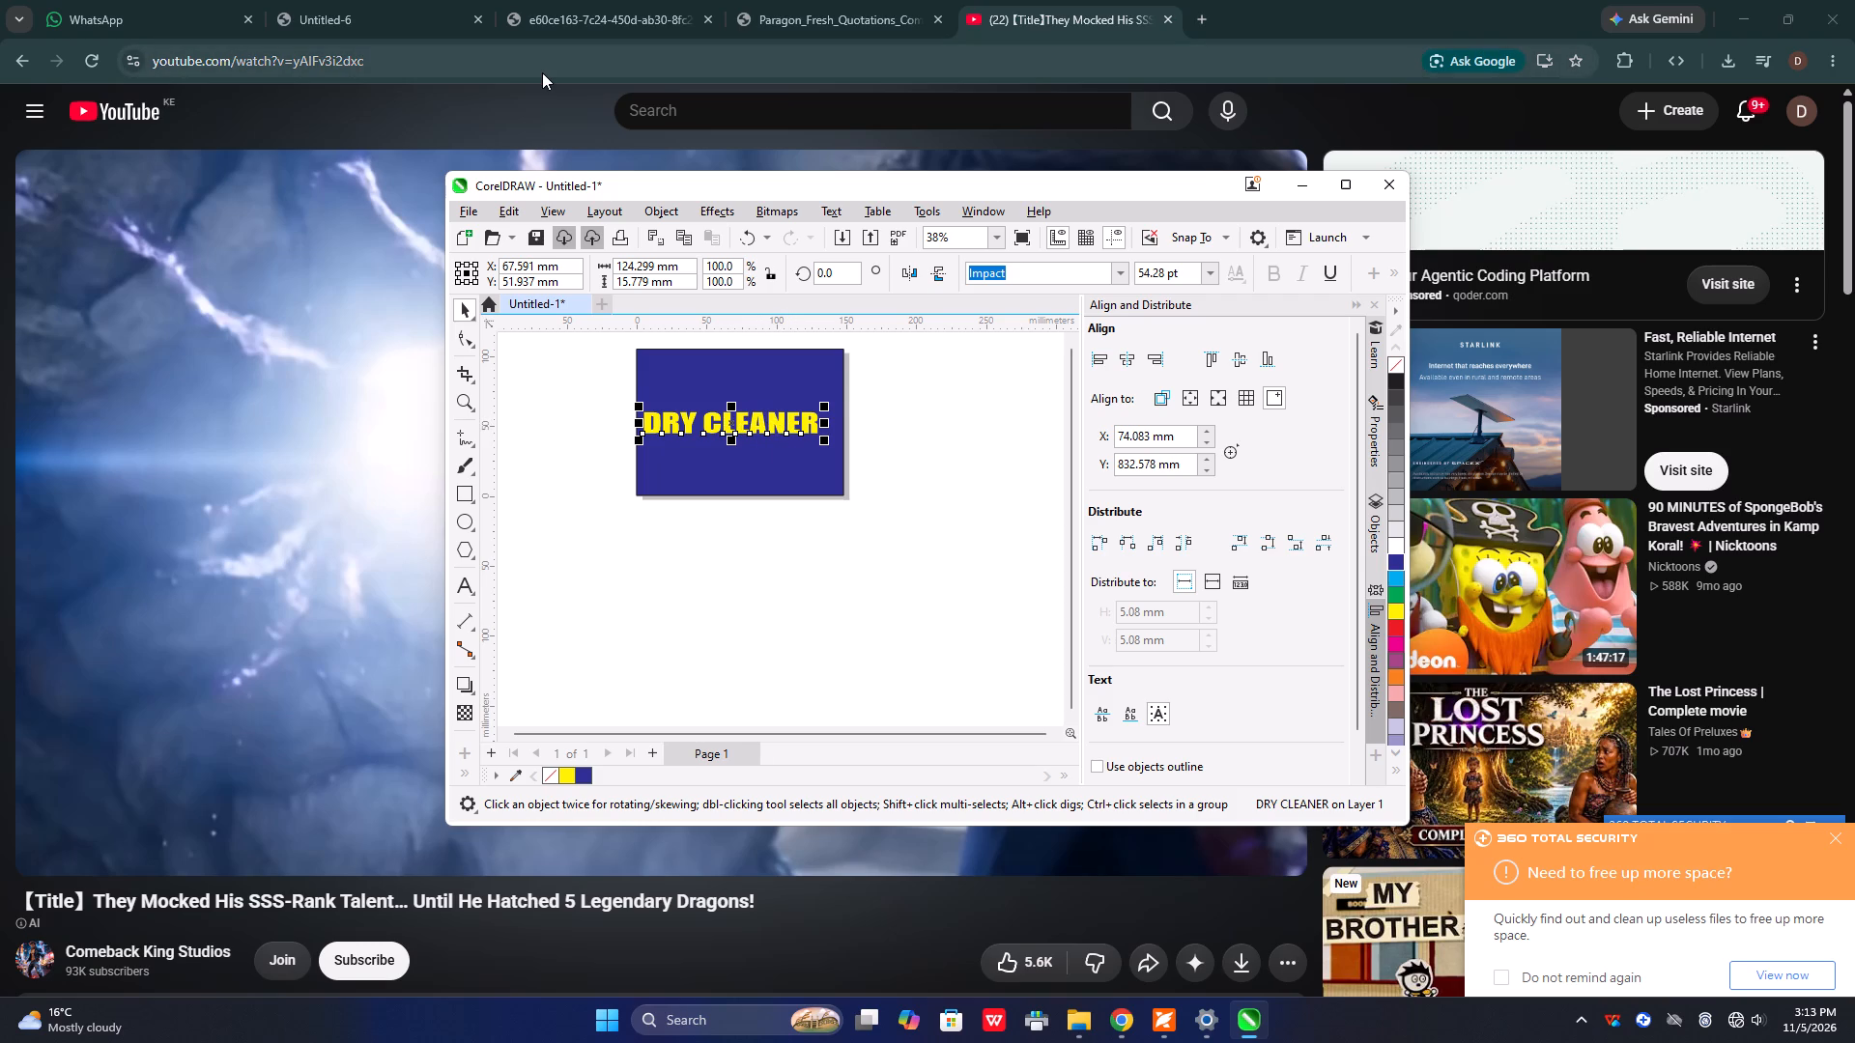
key("p")
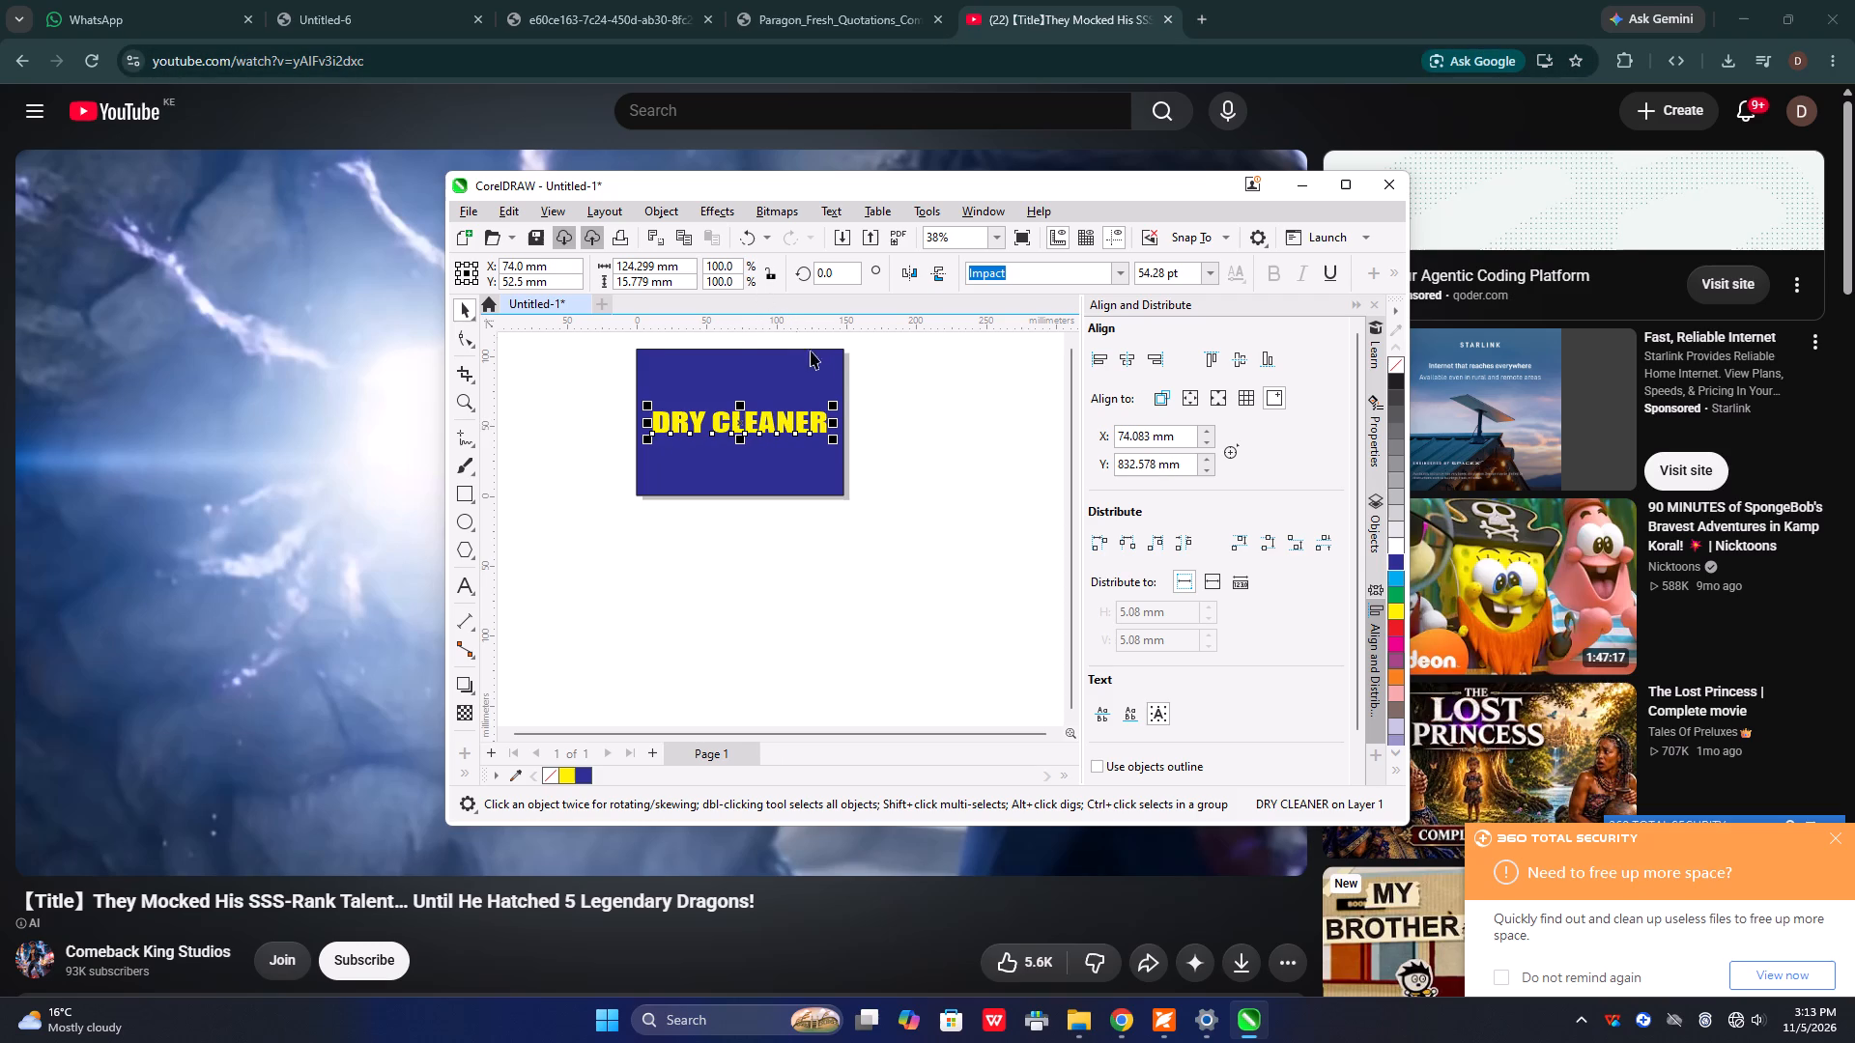
left_click(882, 416)
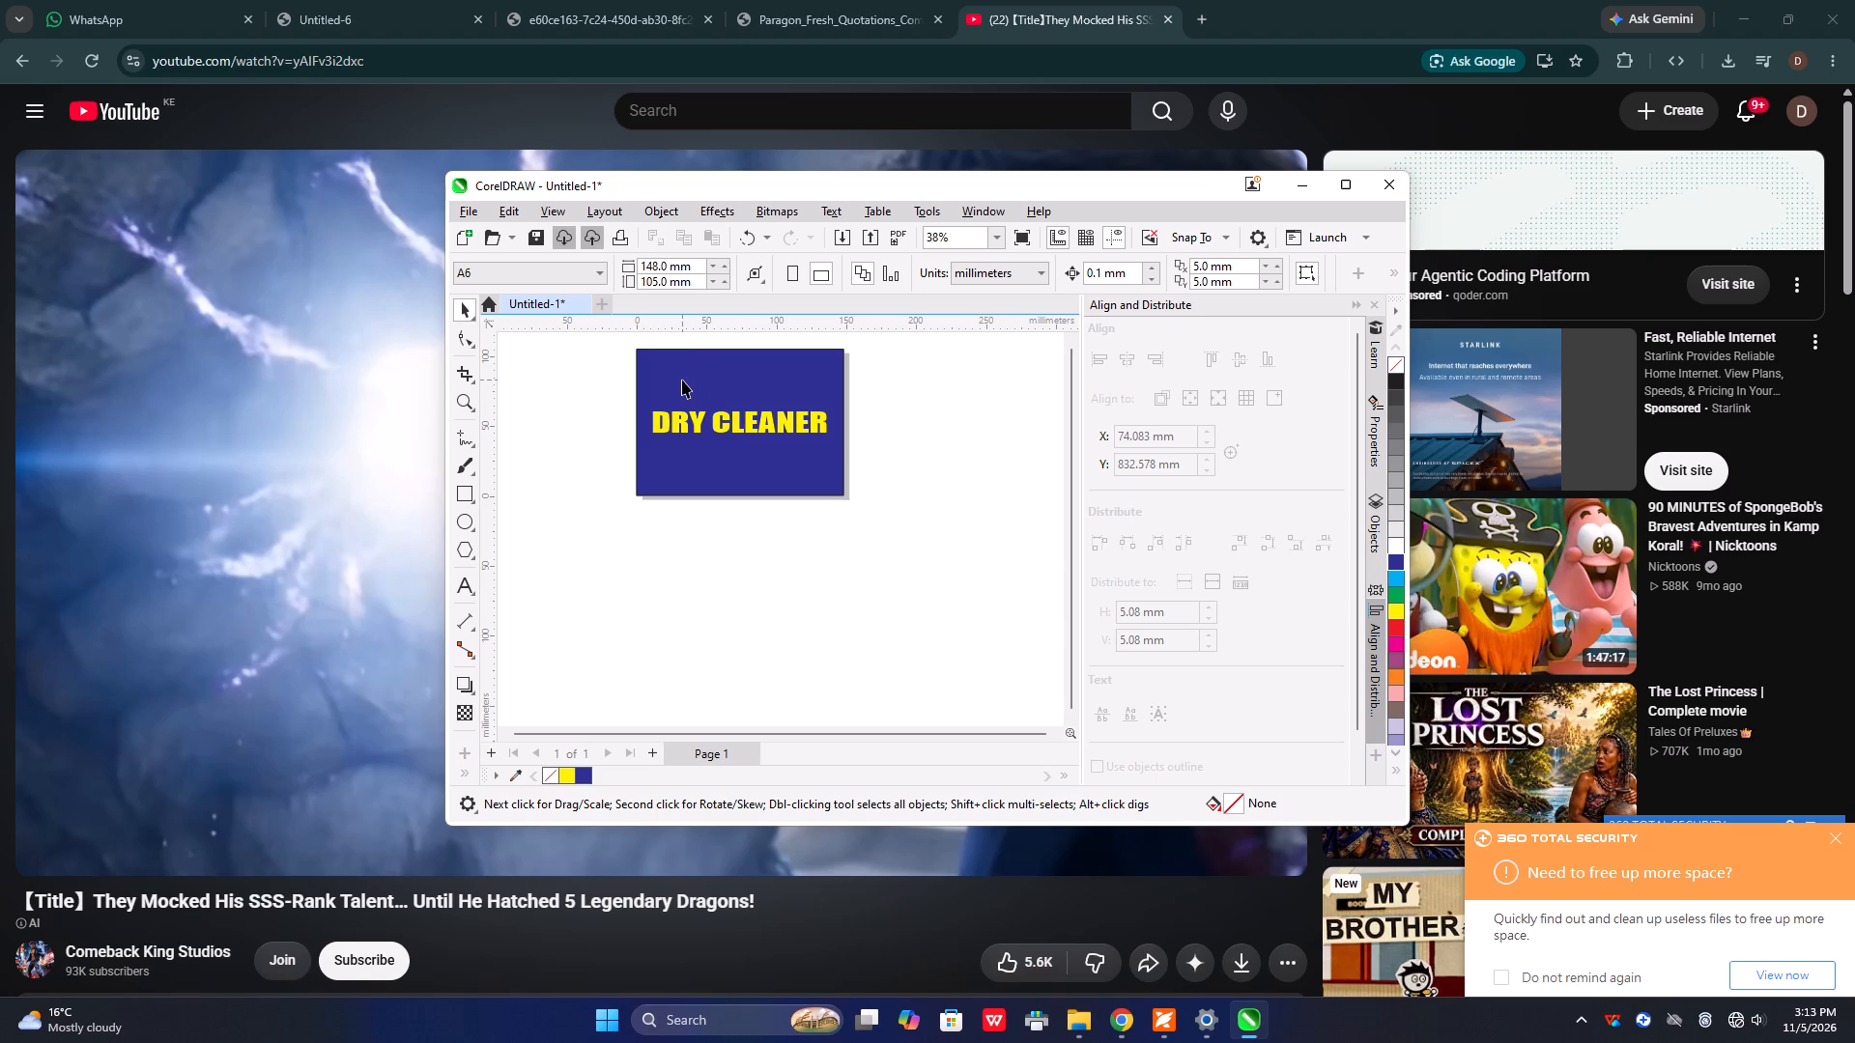
Export the current document as a PDF named DDDA to the Desktop, using the Document Distribution preset.
key("ctrl+e")
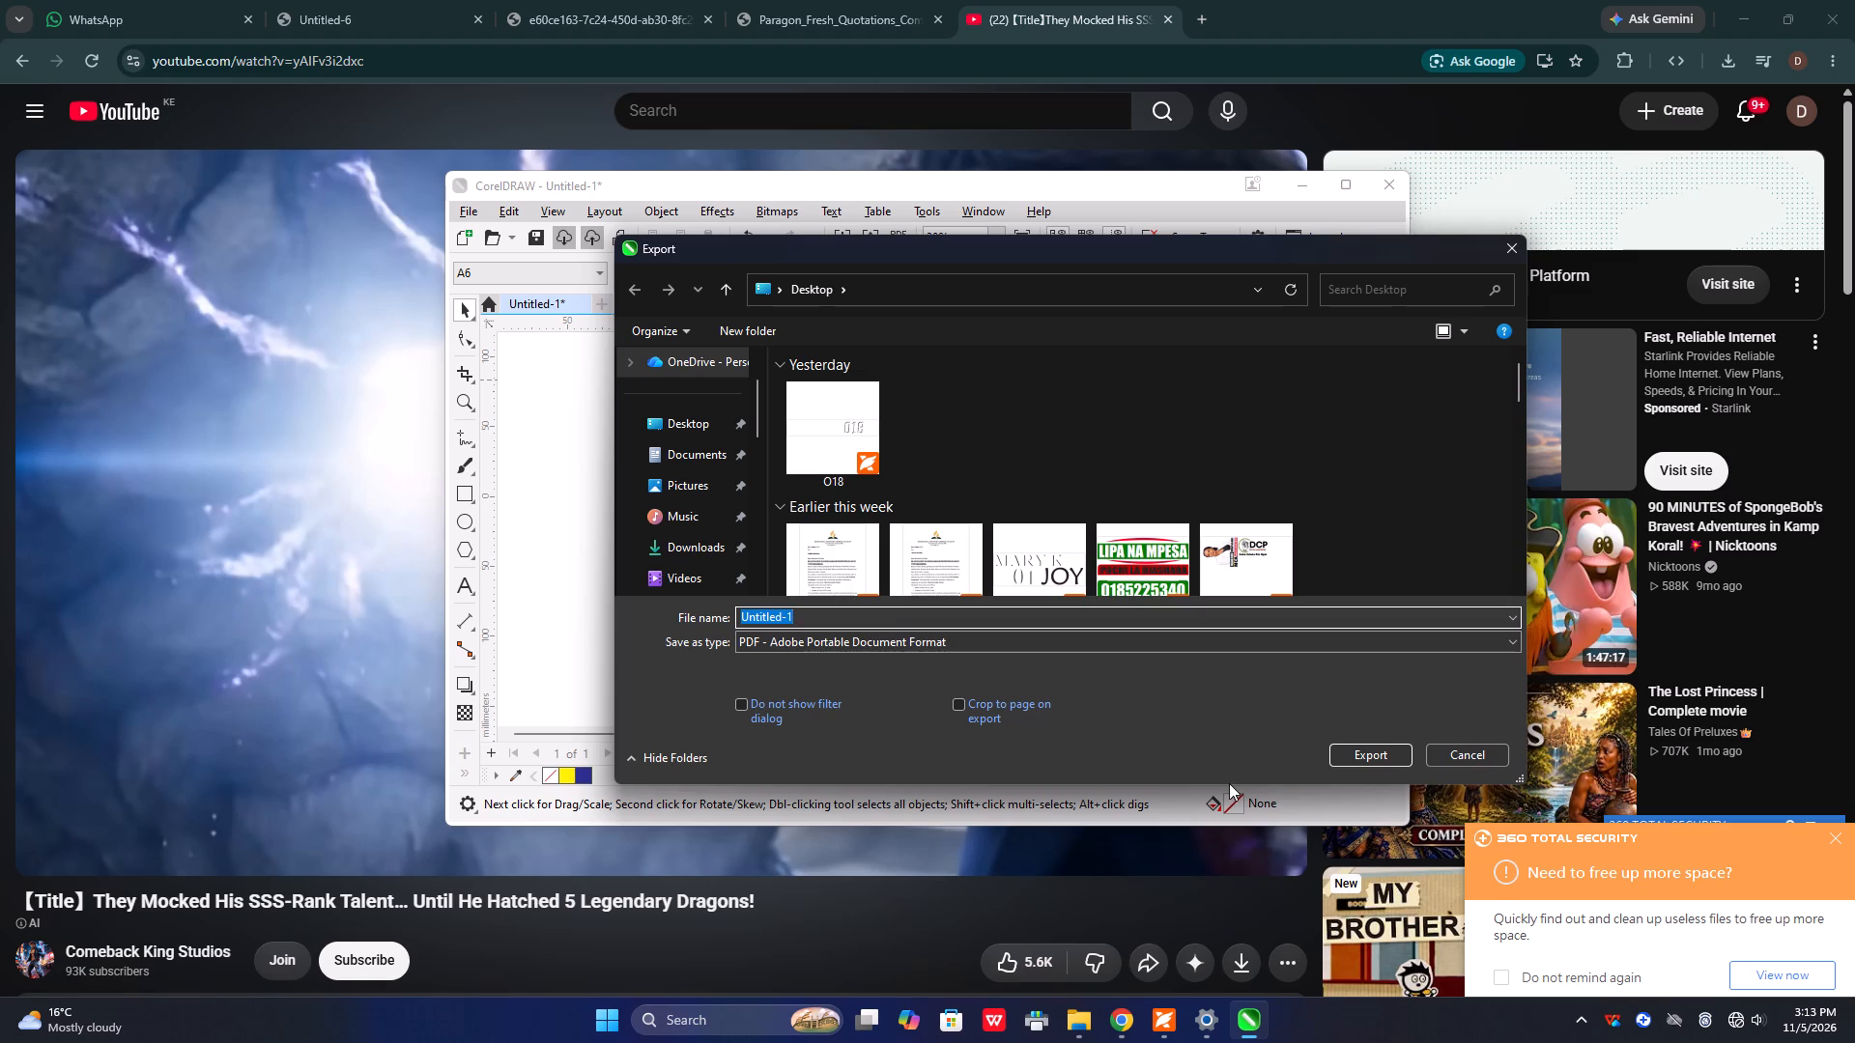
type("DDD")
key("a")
left_click(670, 415)
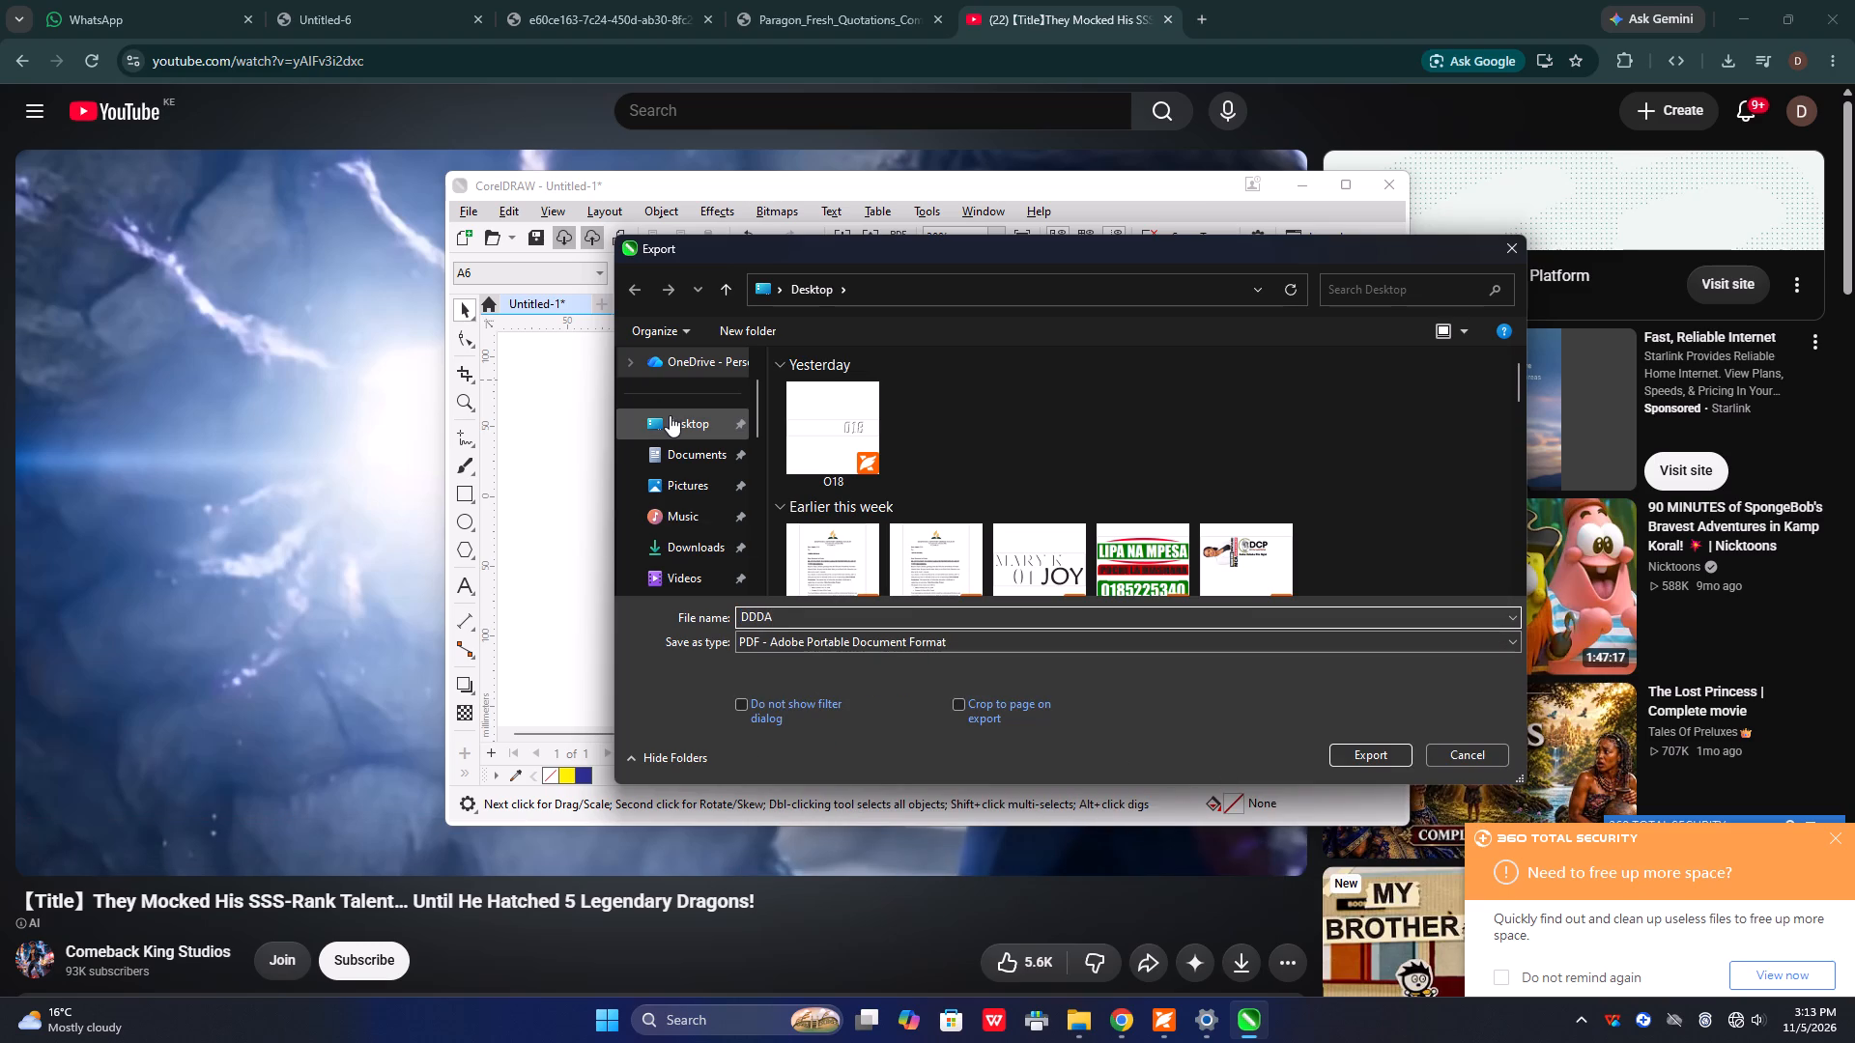
left_click(1373, 763)
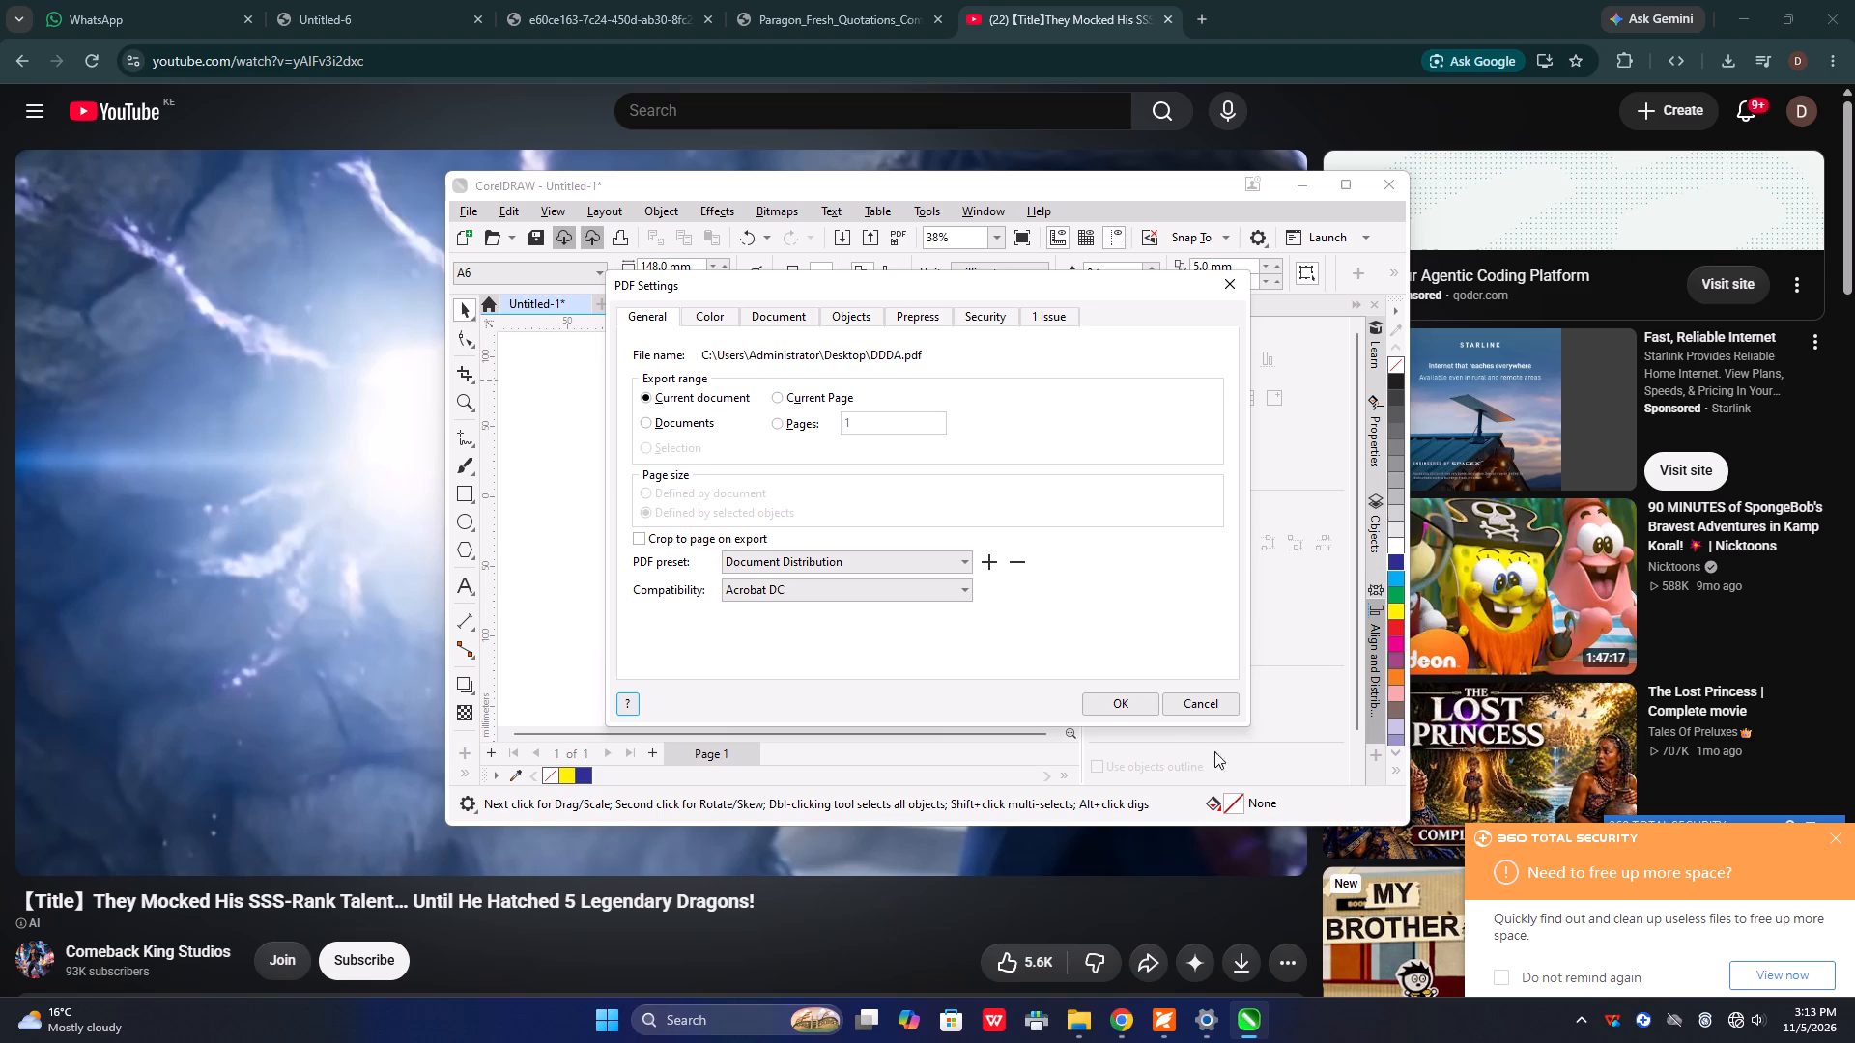
left_click(1138, 703)
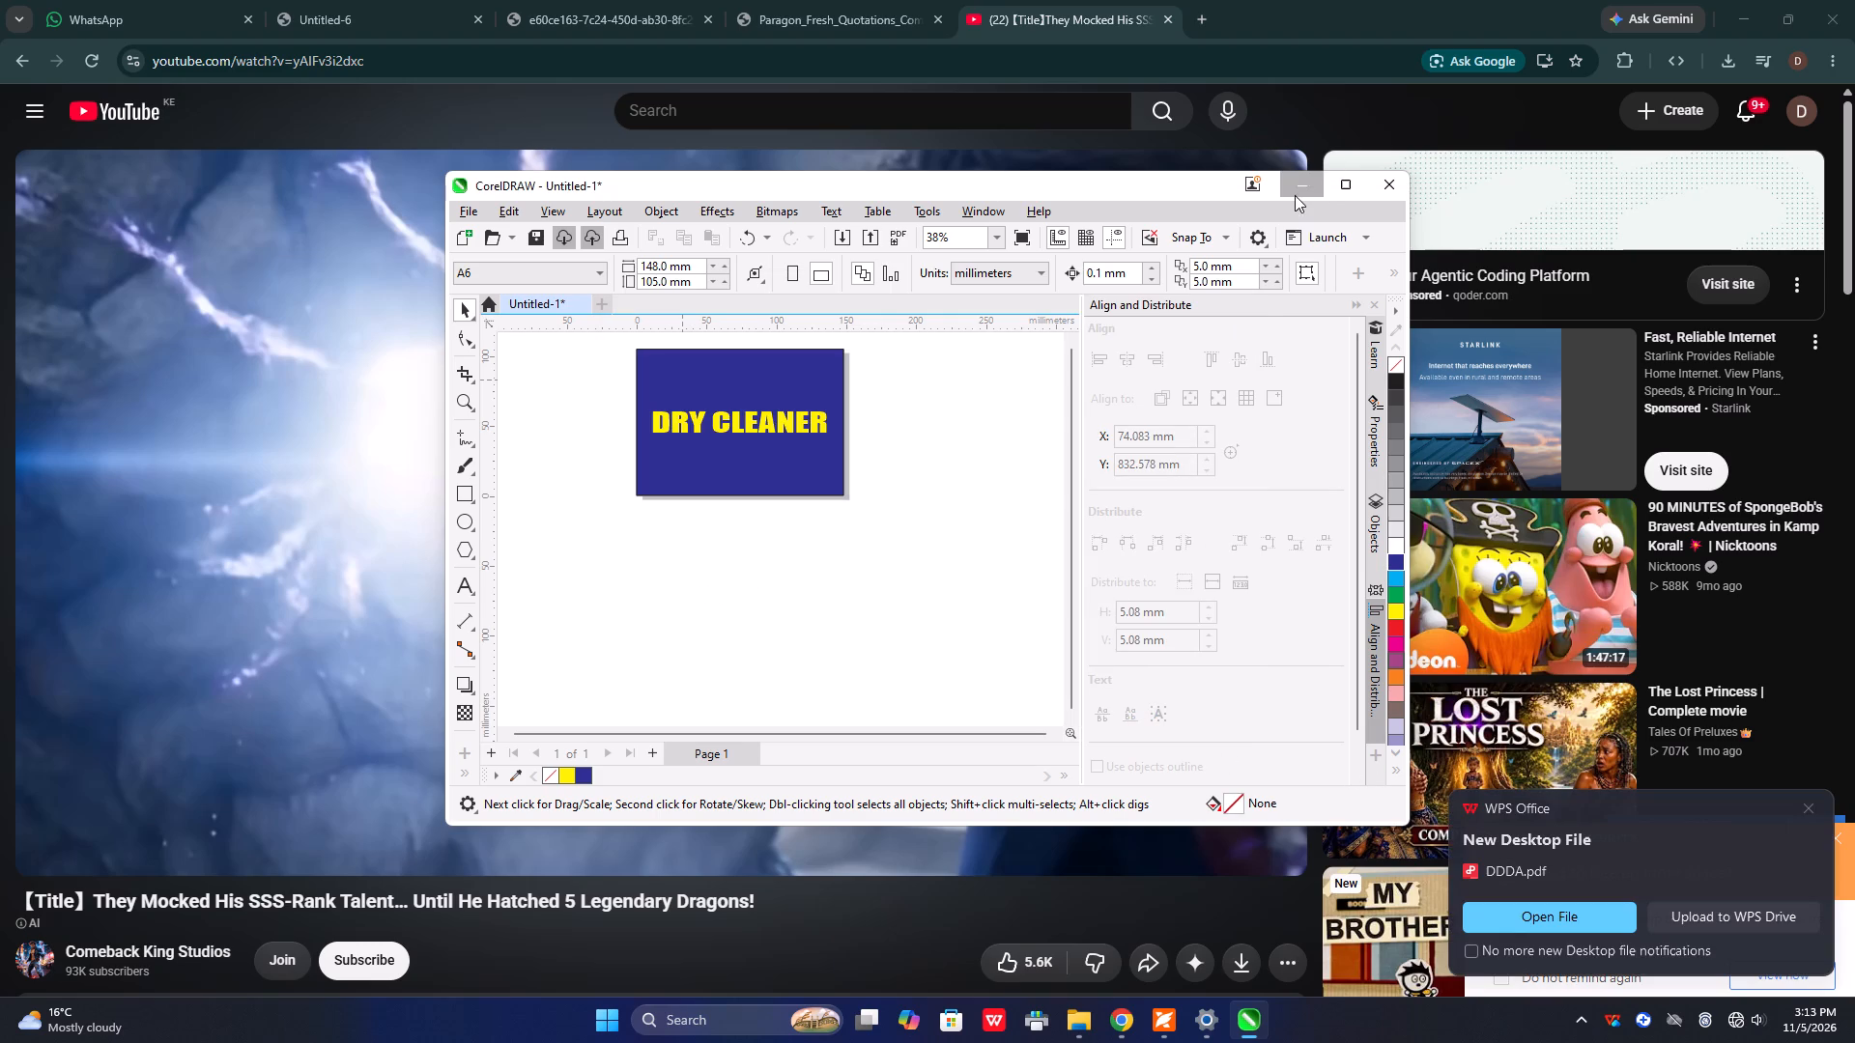
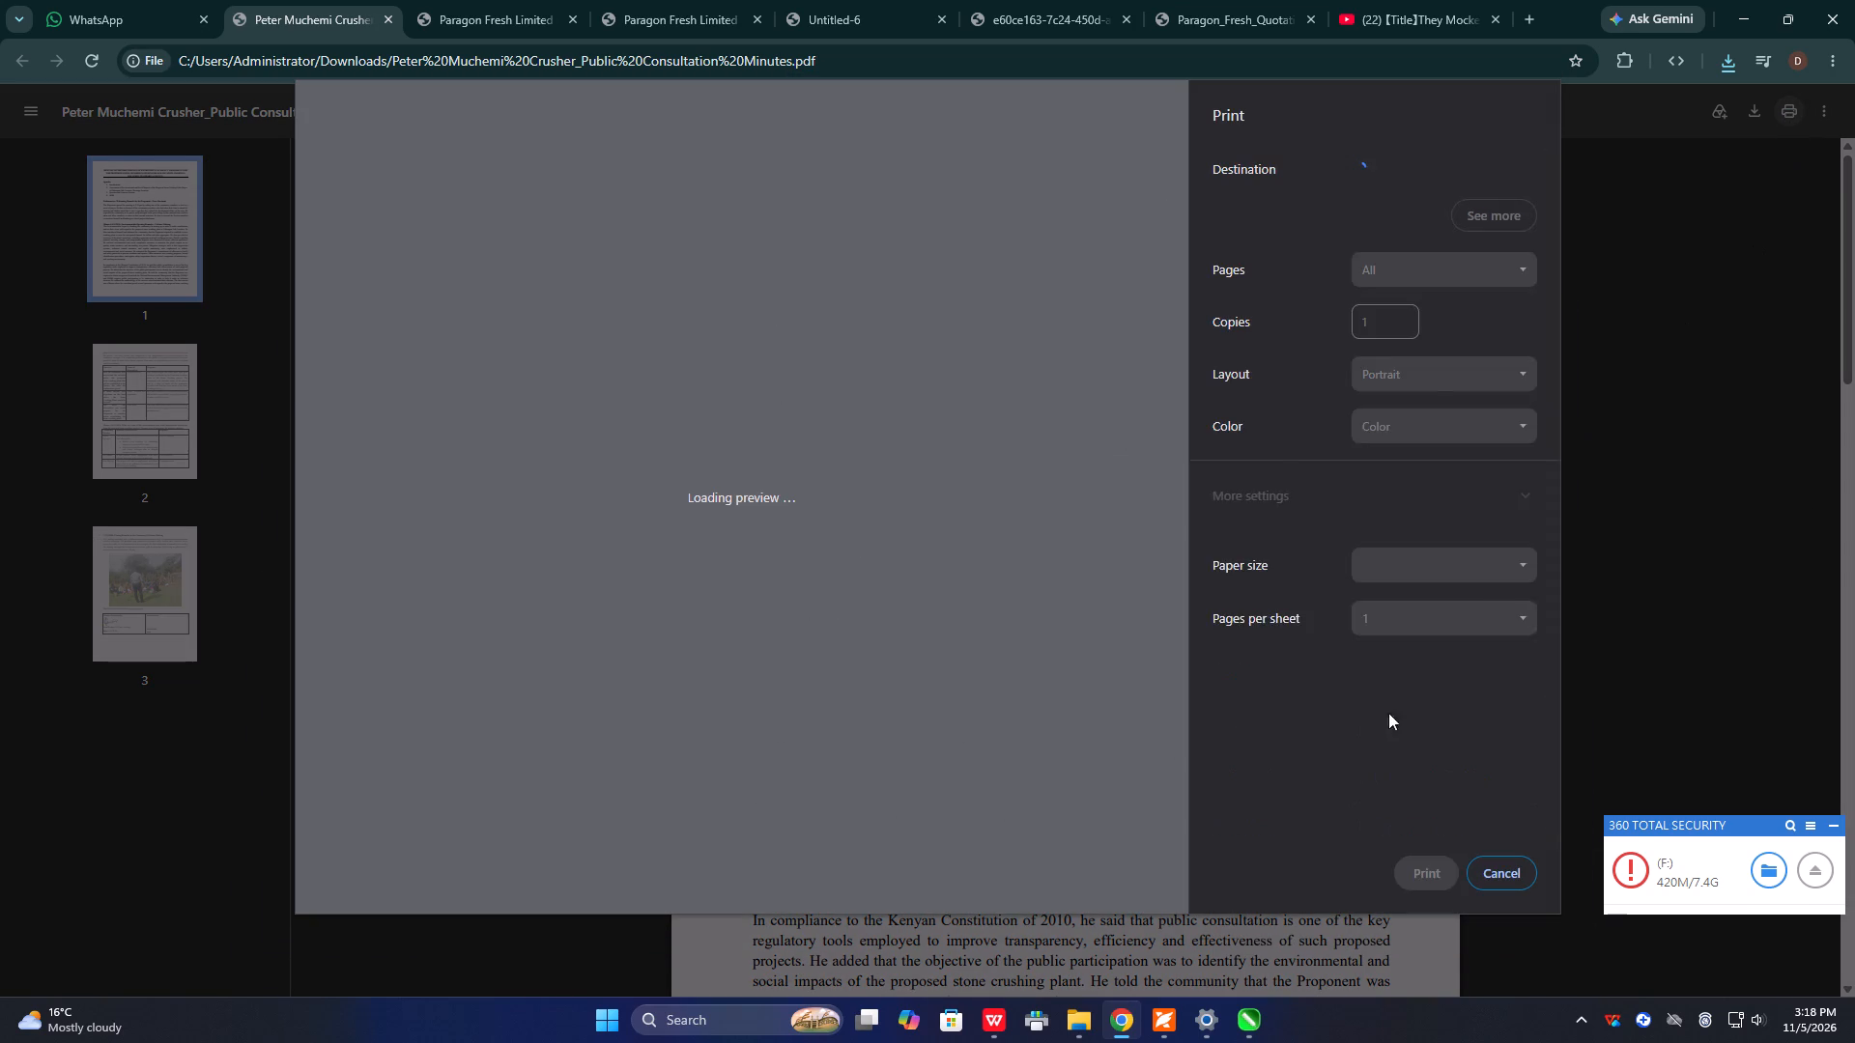
Print the public consultation minutes PDF that is open in Chrome.
left_click(1421, 871)
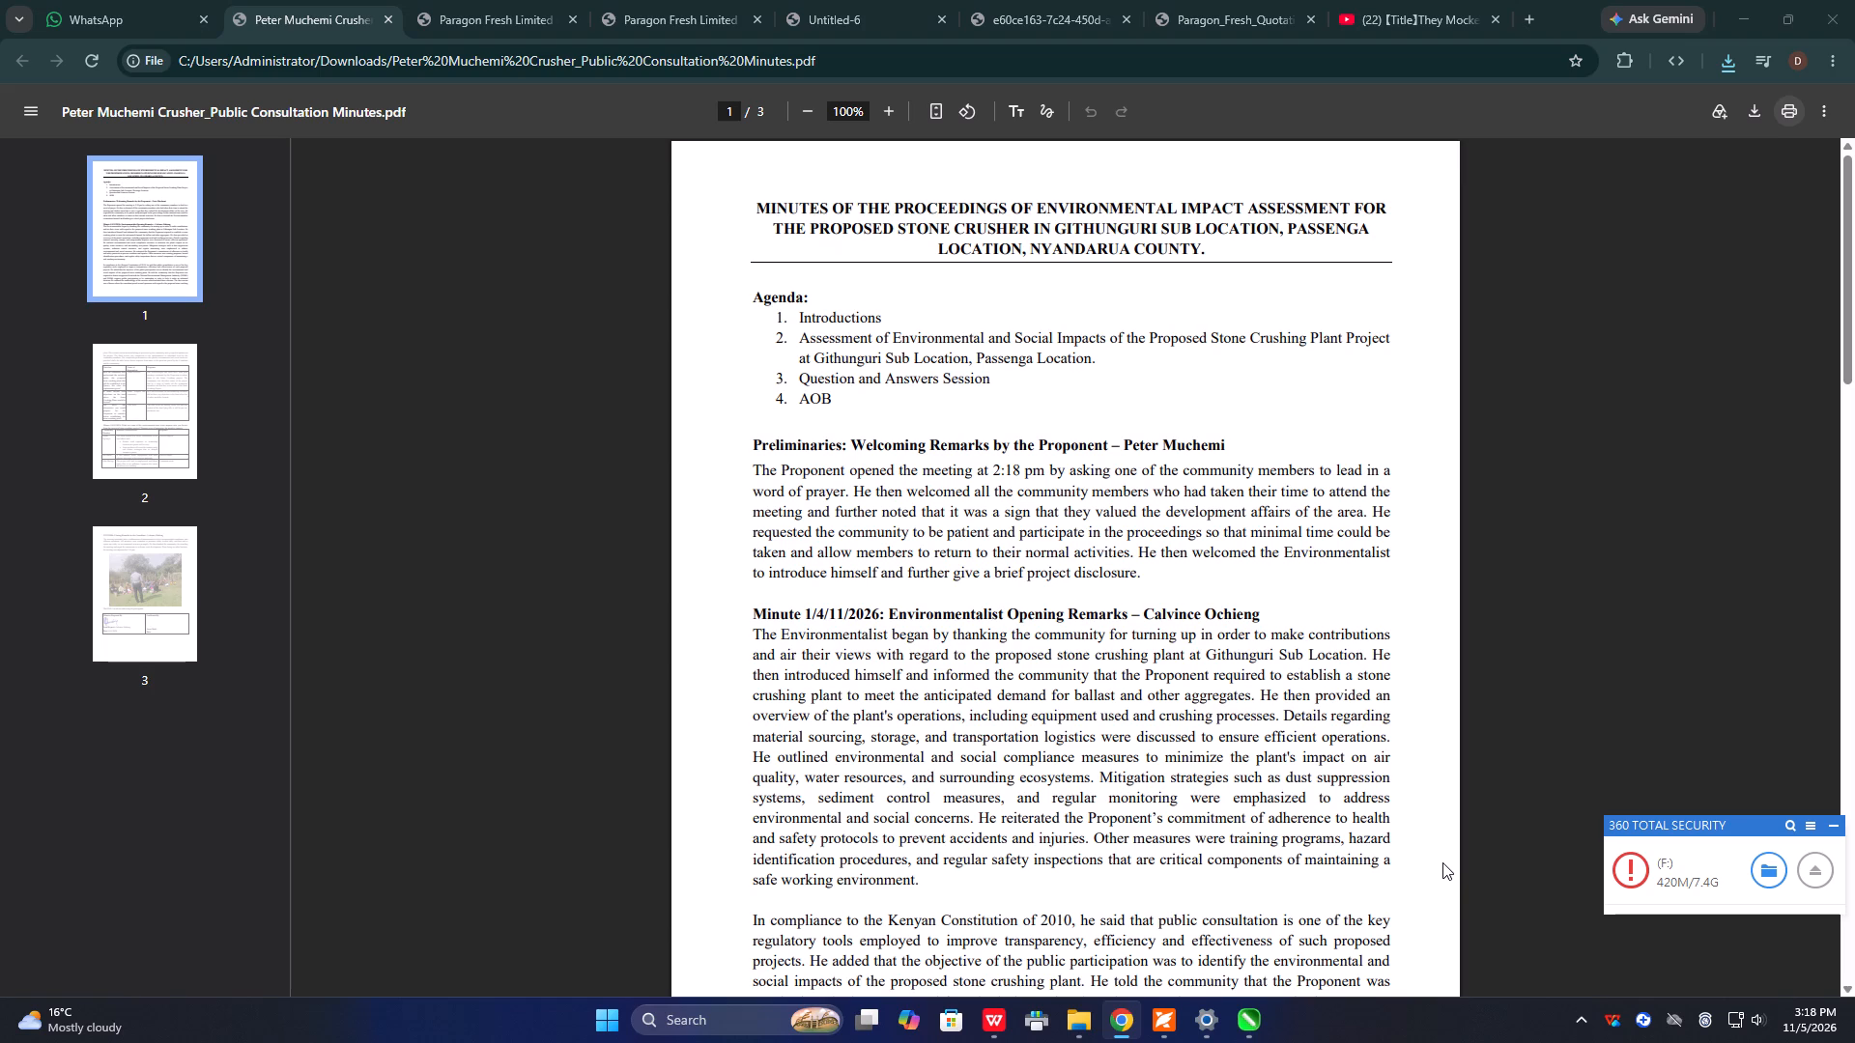
Switch to CorelDRAW and break the DRY CLEANER text into two lines after the word DRY.
left_click(1253, 1012)
left_click(725, 465)
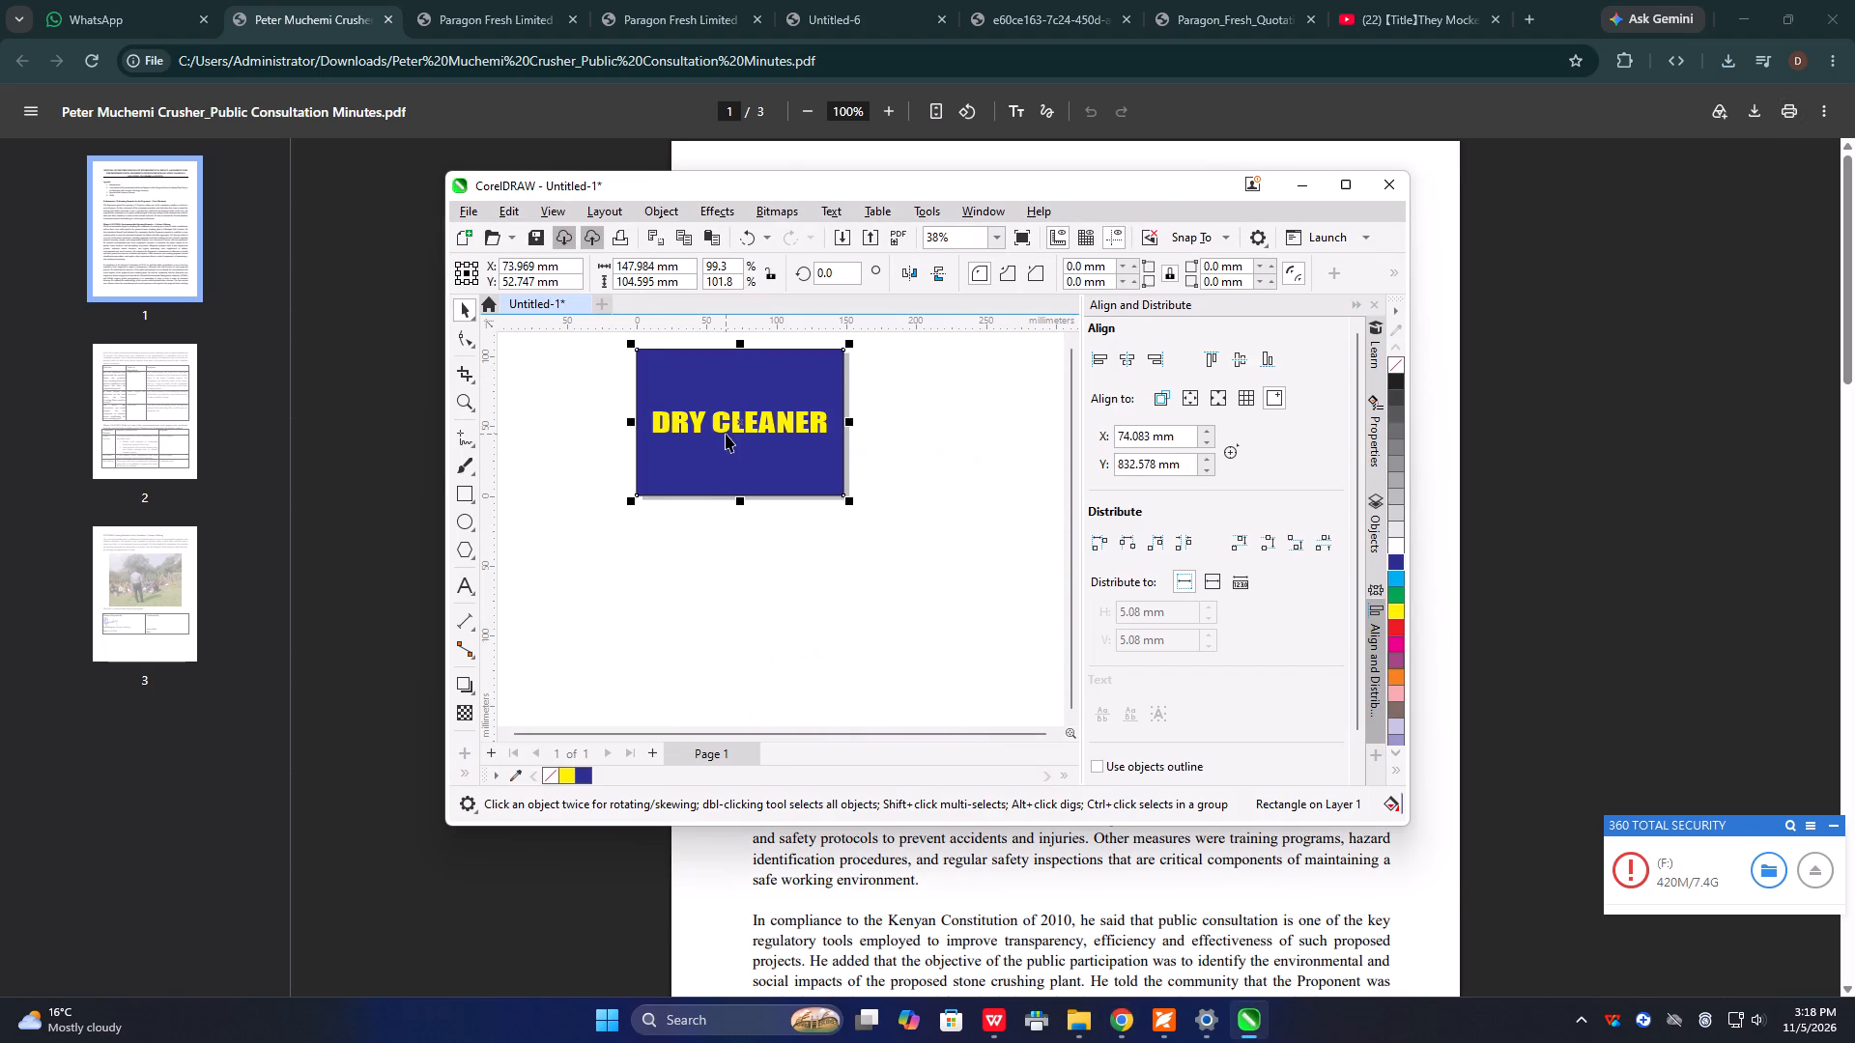
left_click(726, 434)
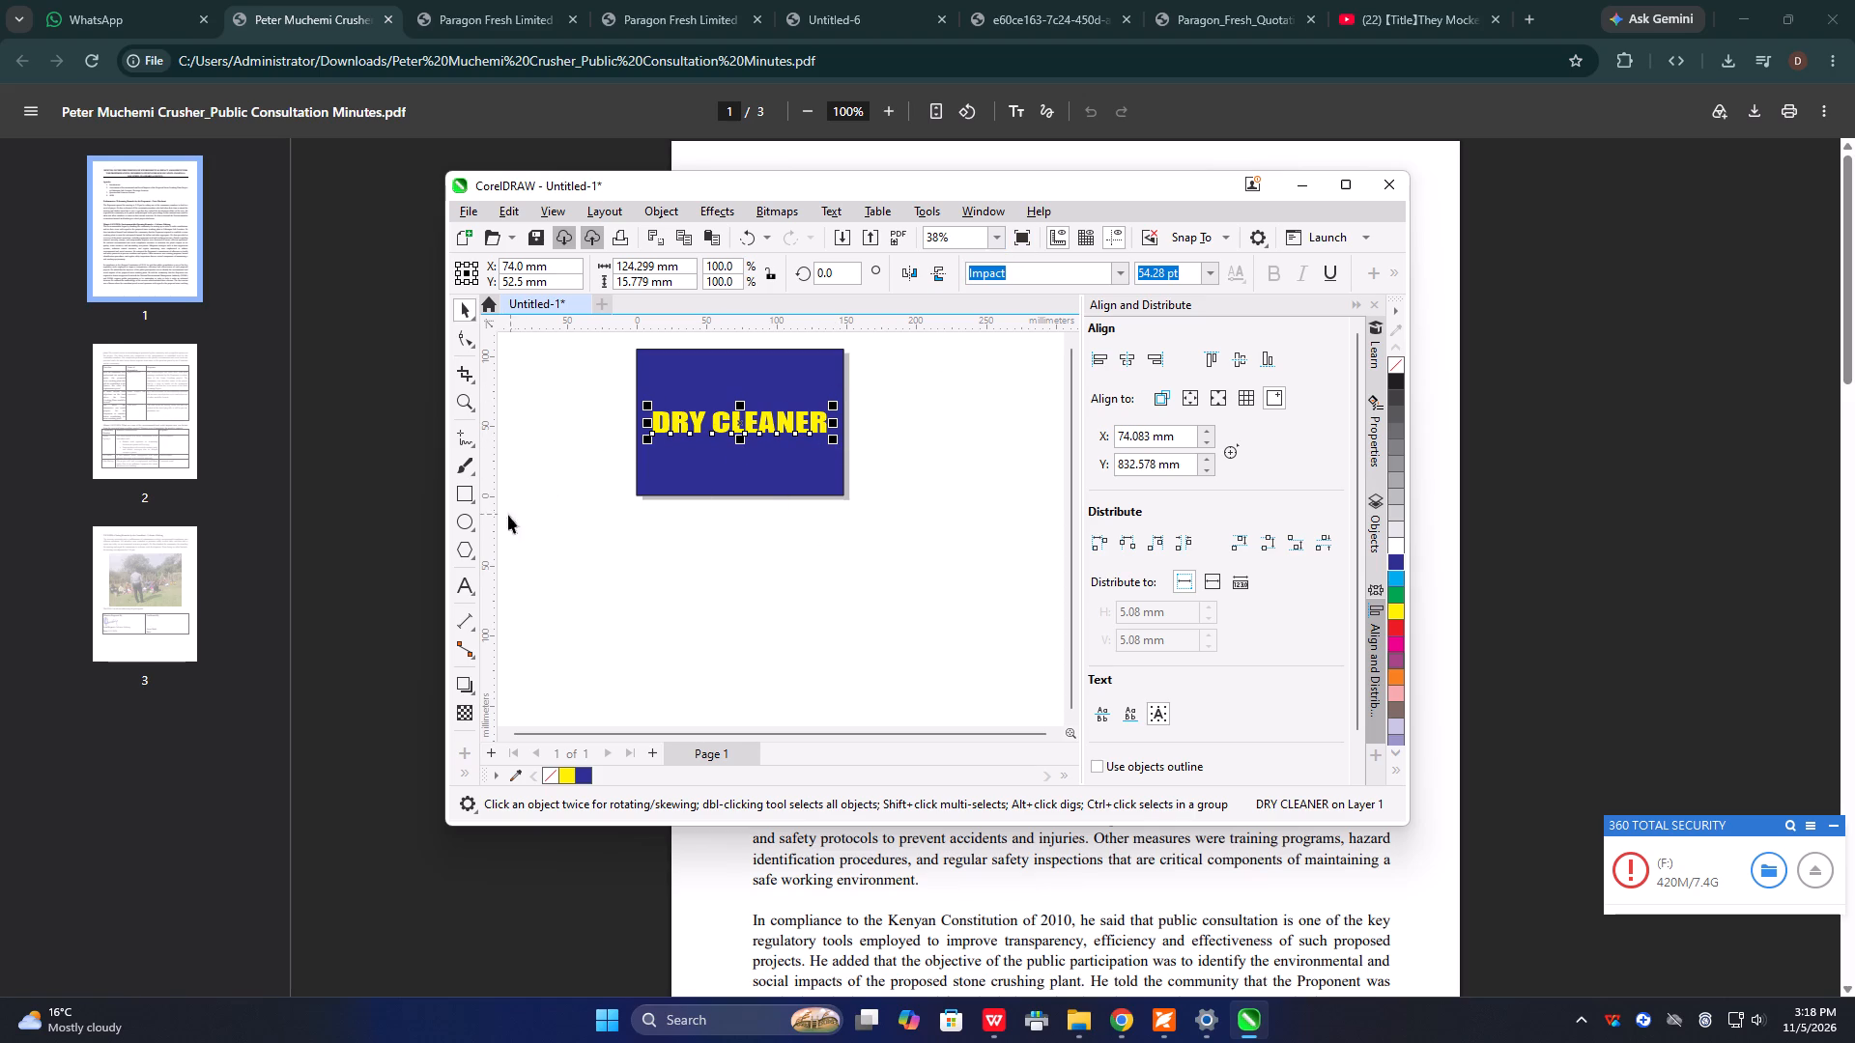
left_click(461, 596)
left_click(708, 421)
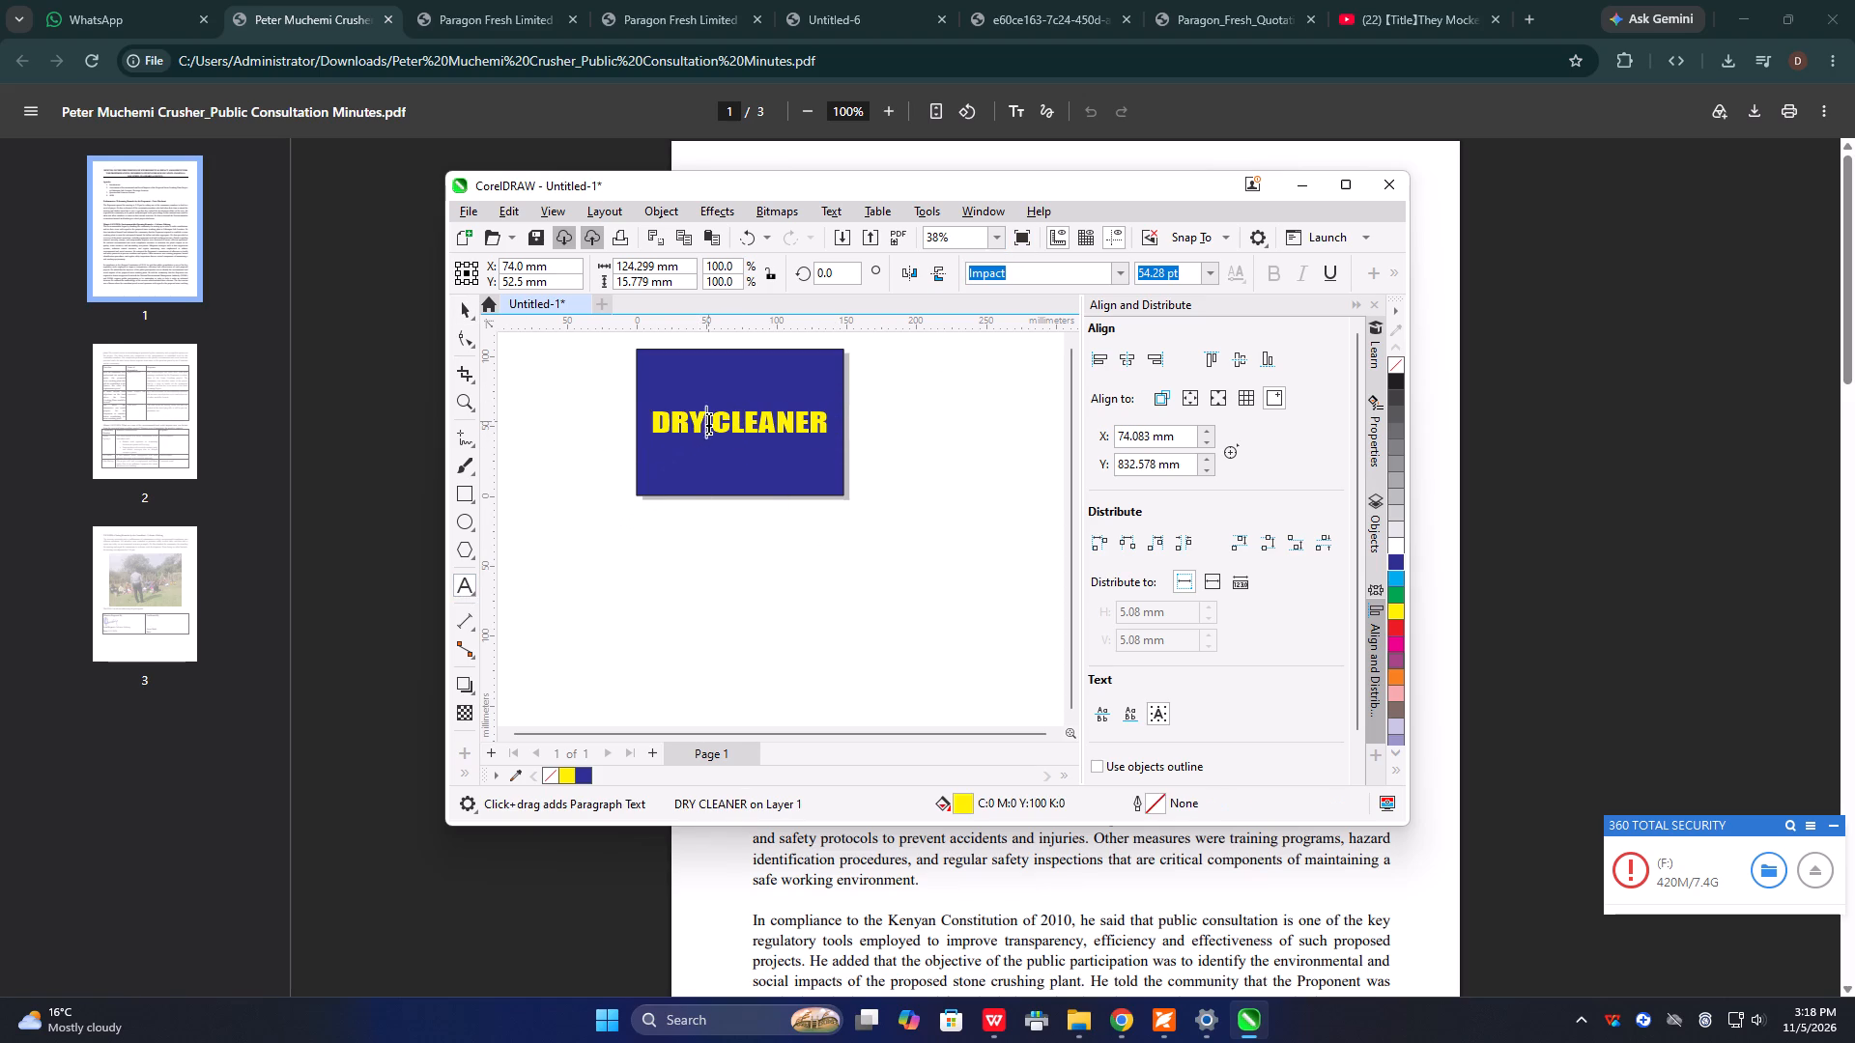
key("Return")
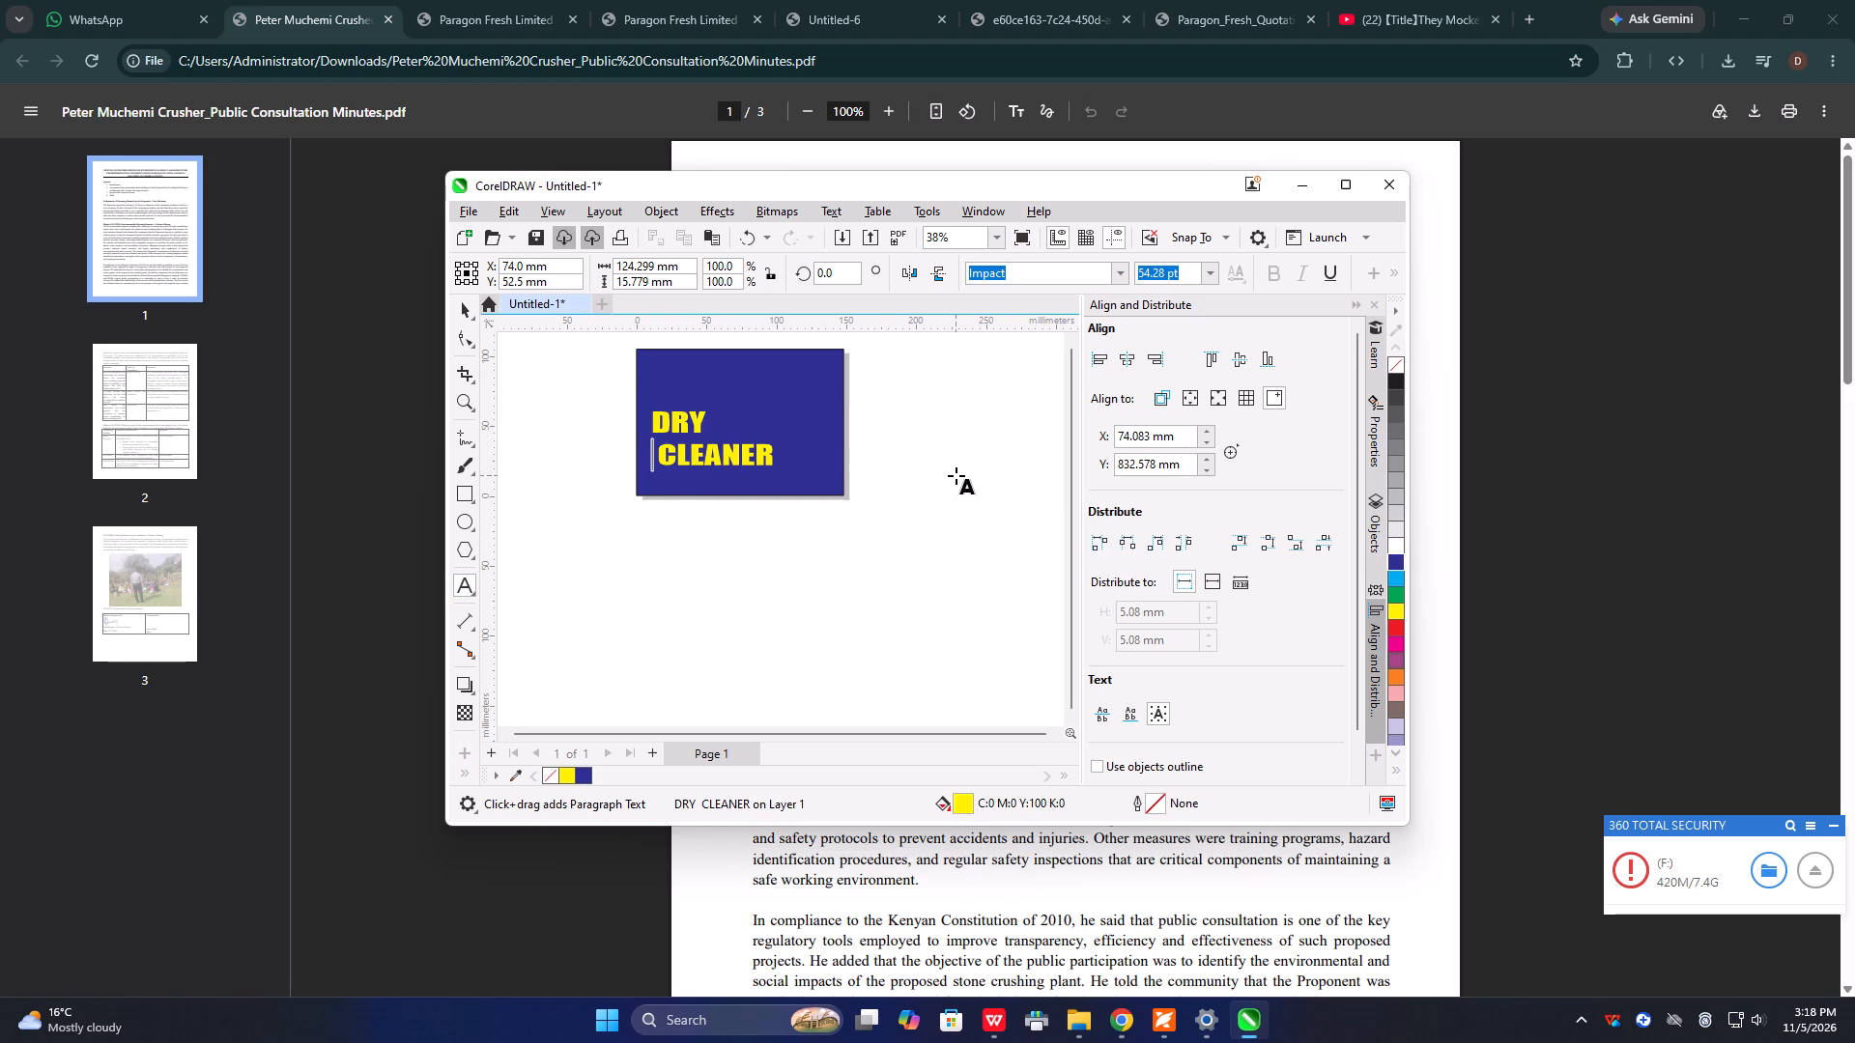
Indent the word DRY with four spaces so it sits roughly centred above CLEANER.
left_click(656, 416)
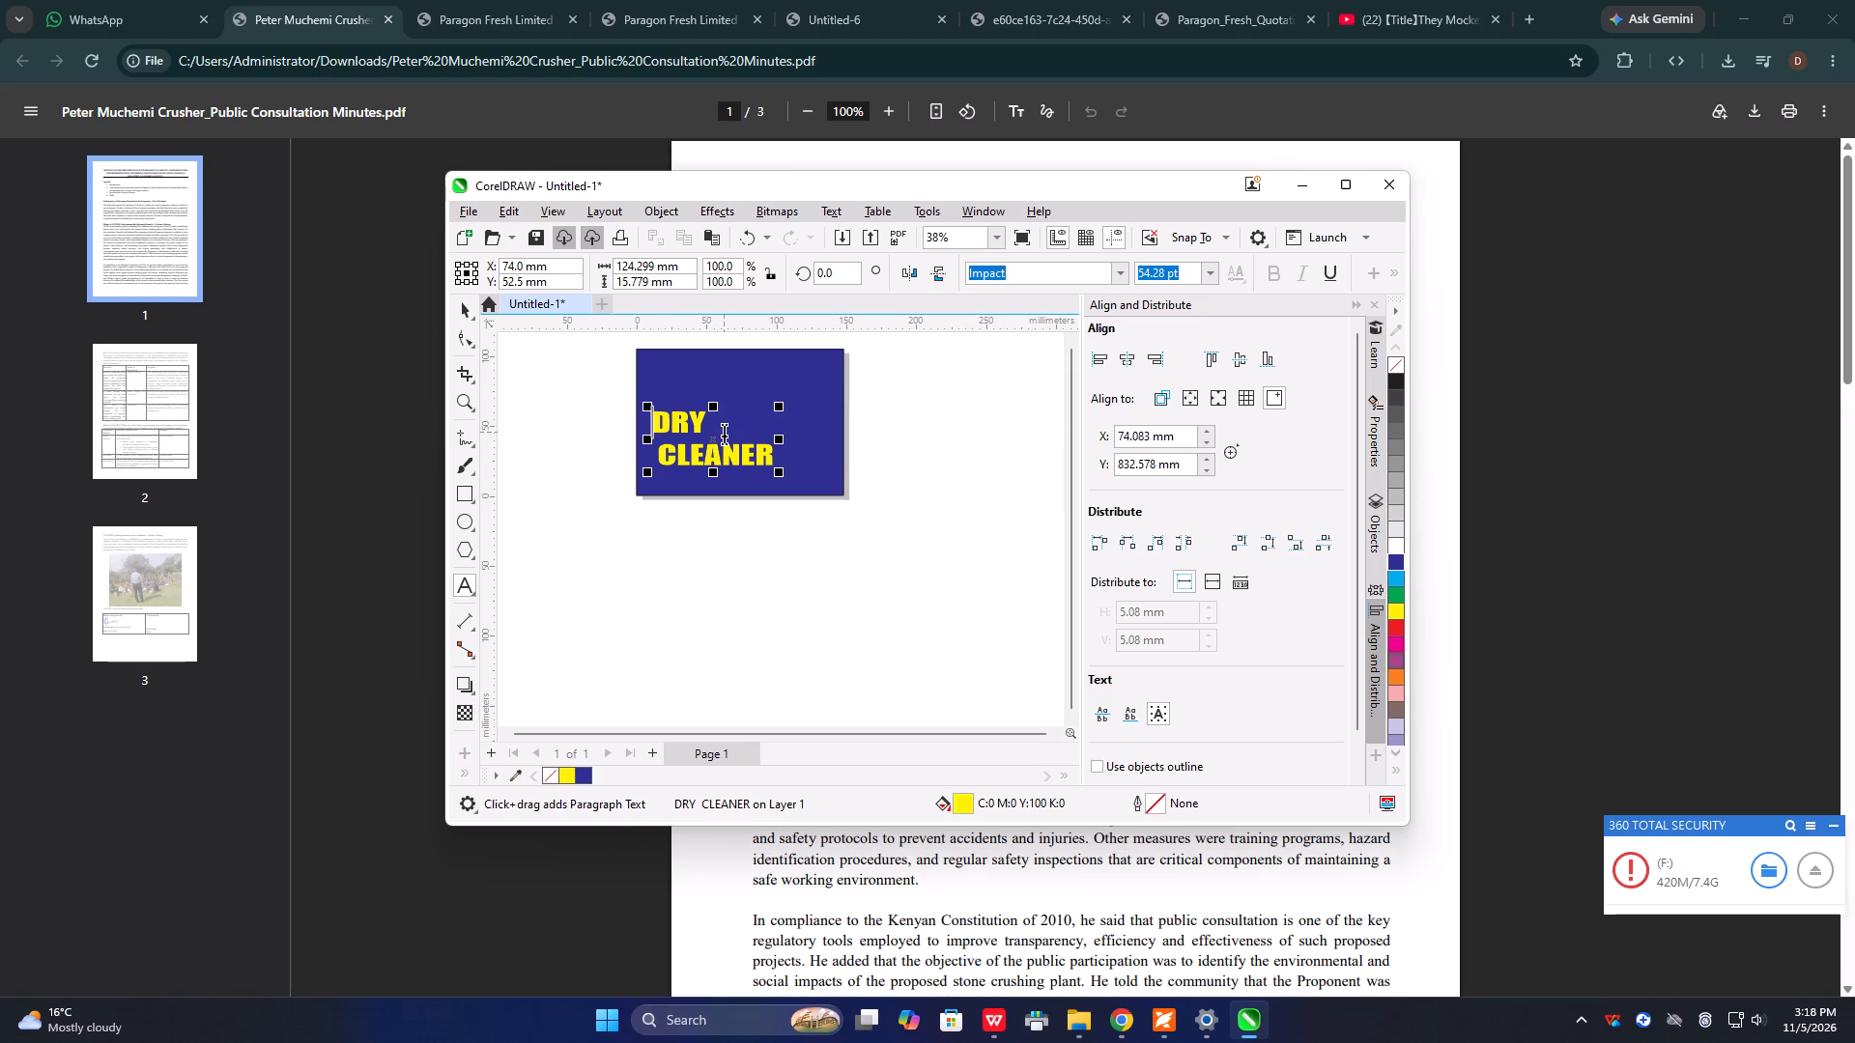
key("space")
key("space")
key("space")
key("space")
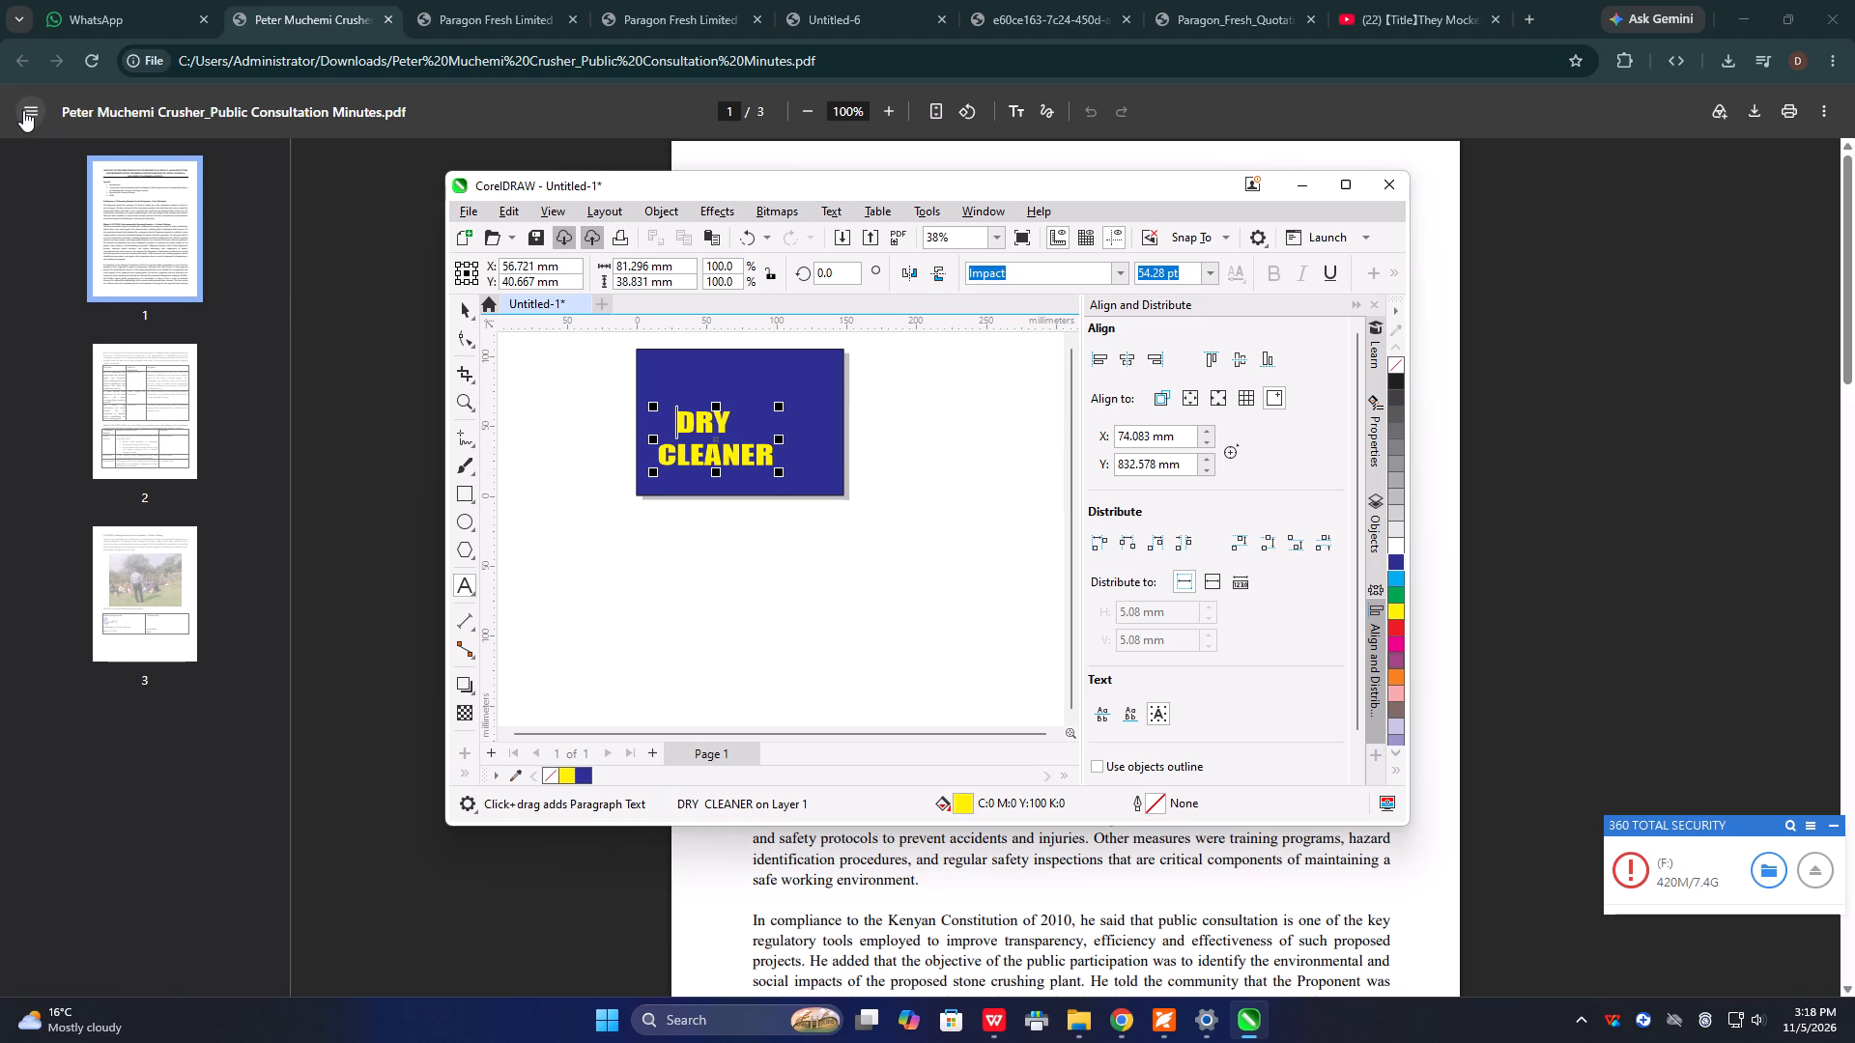
left_click(643, 525)
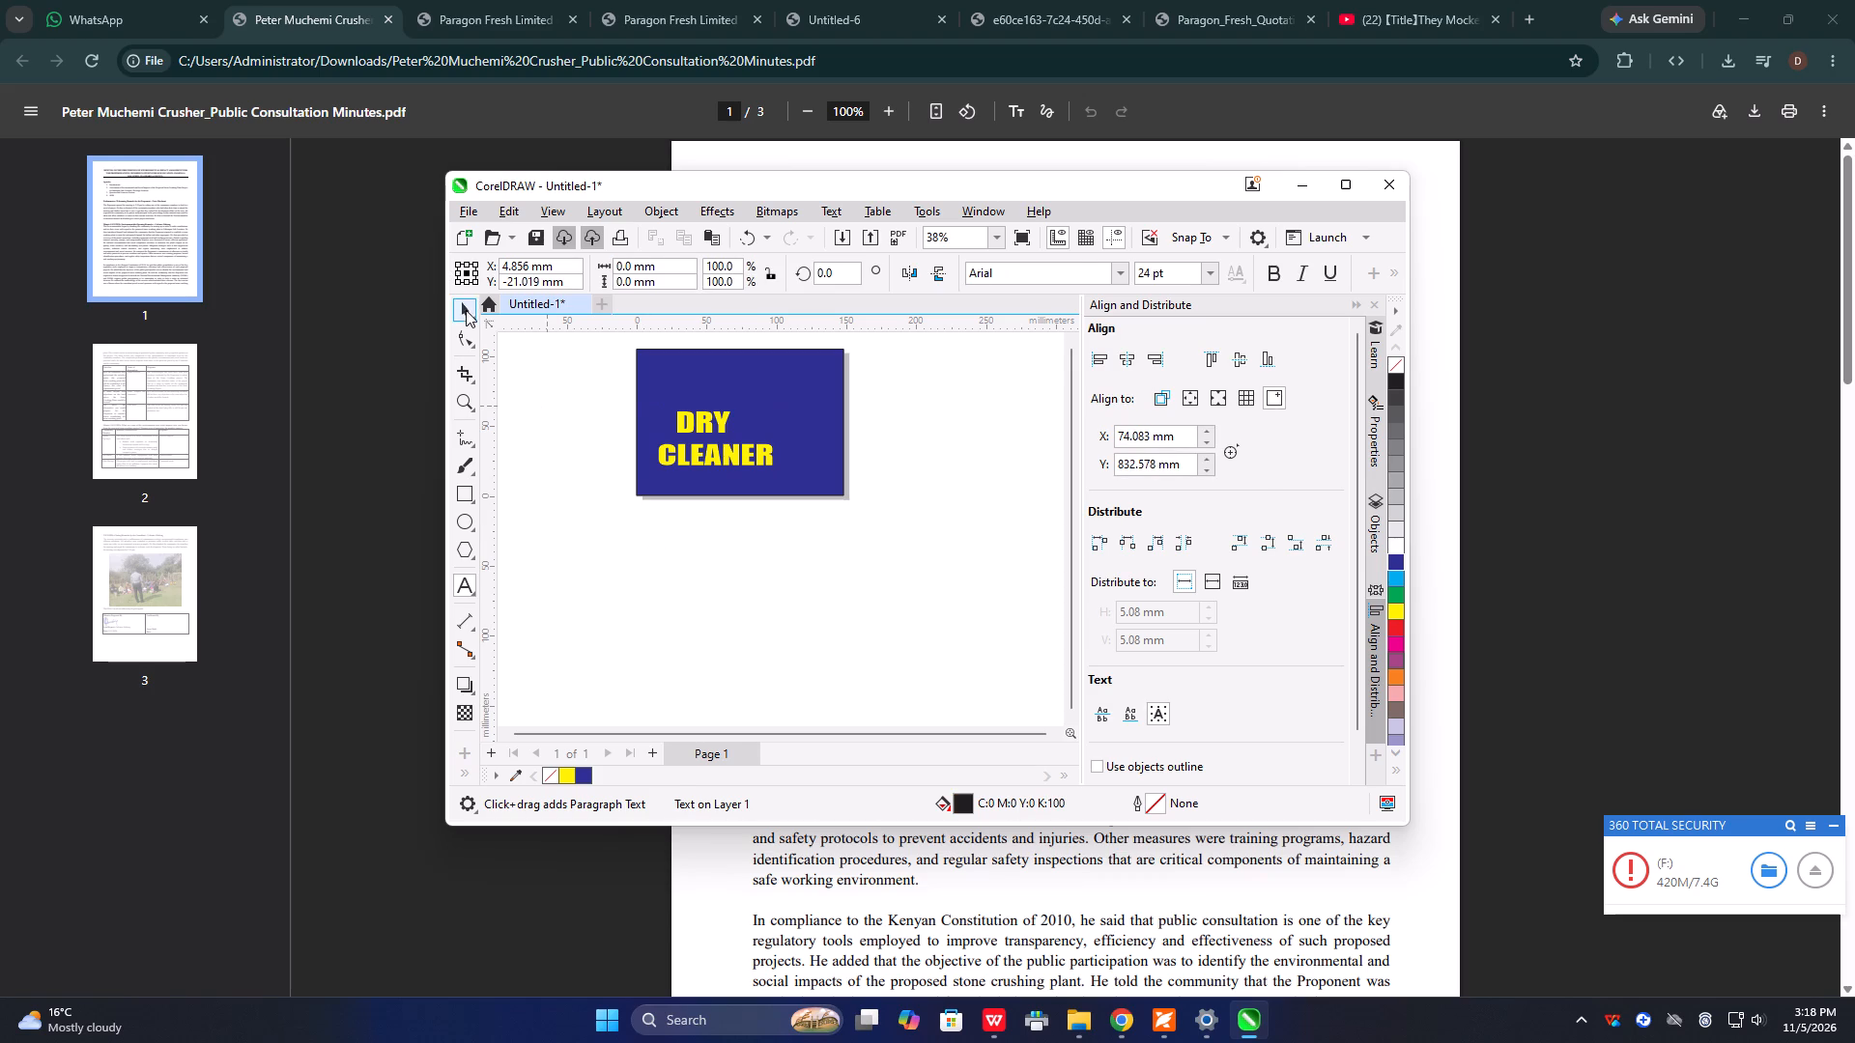
Scale the two-line DRY CLEANER text up proportionally to about 124 mm wide and 59 mm high on the blue rectangle.
left_click(466, 310)
left_click(694, 430)
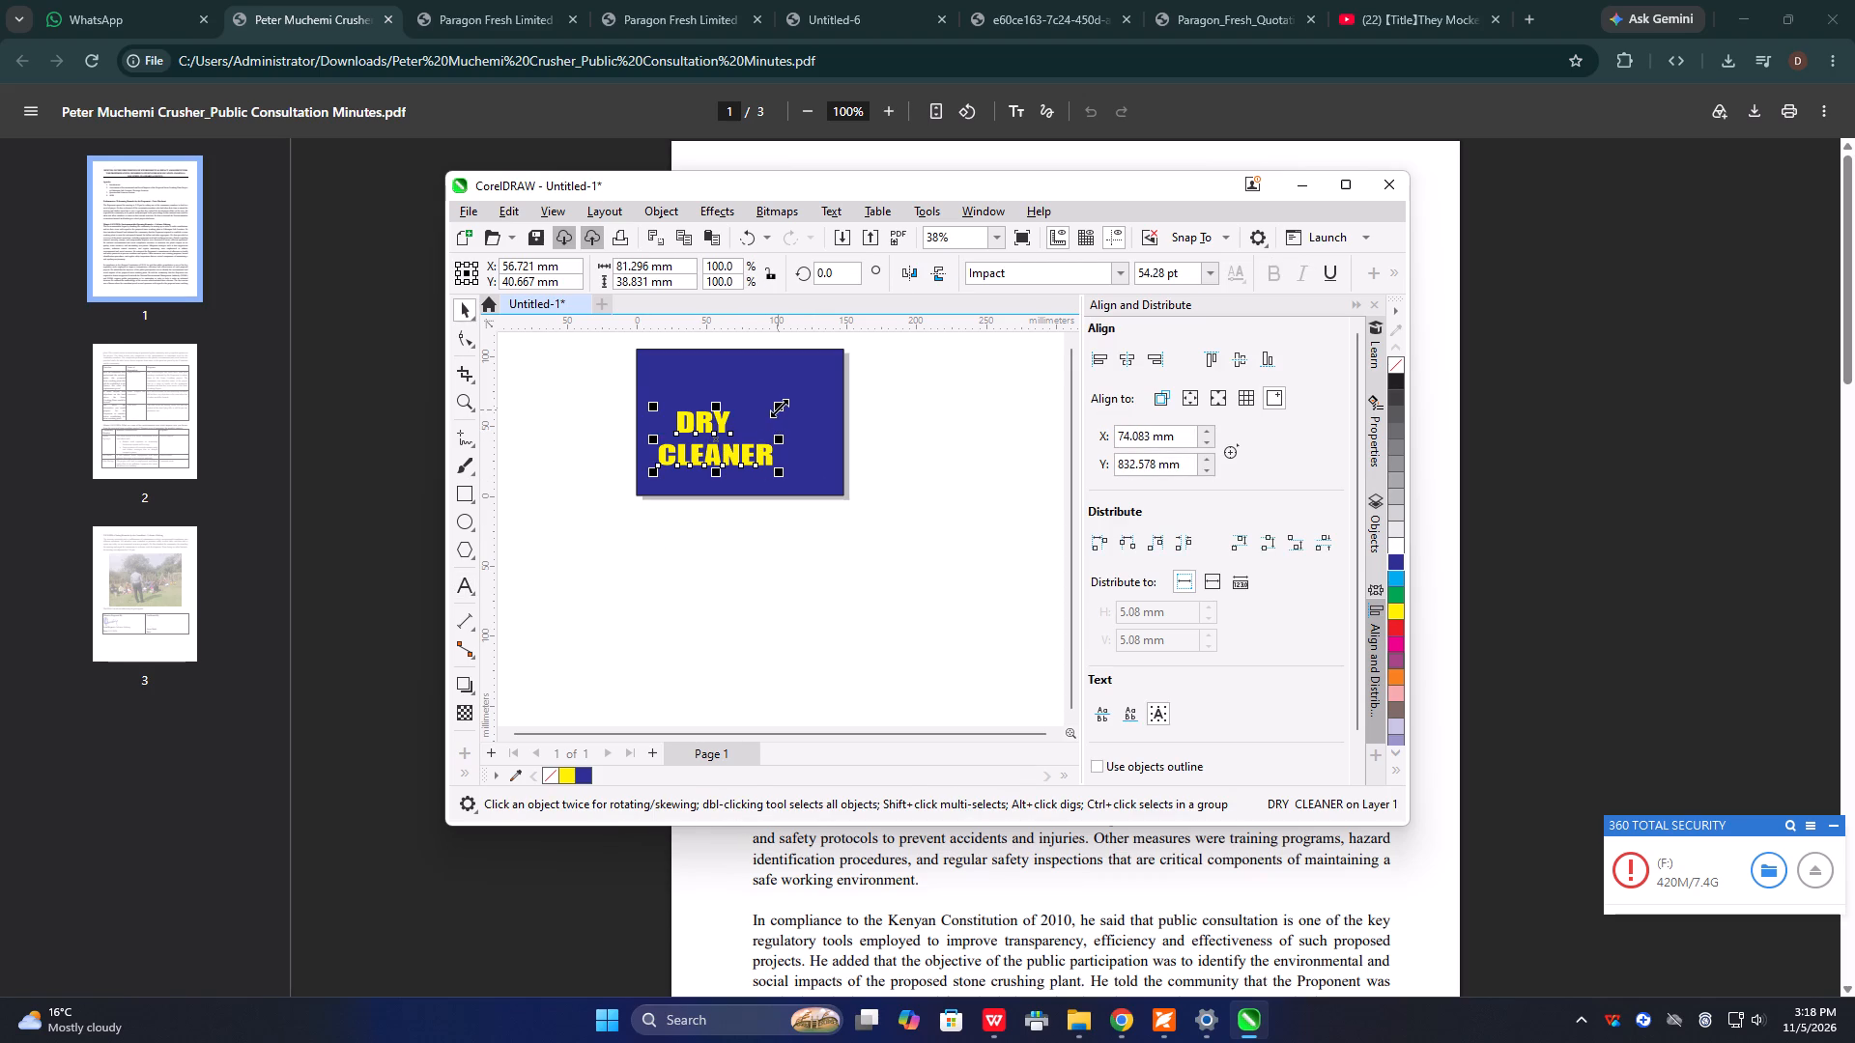
left_click_drag(779, 408, 838, 363)
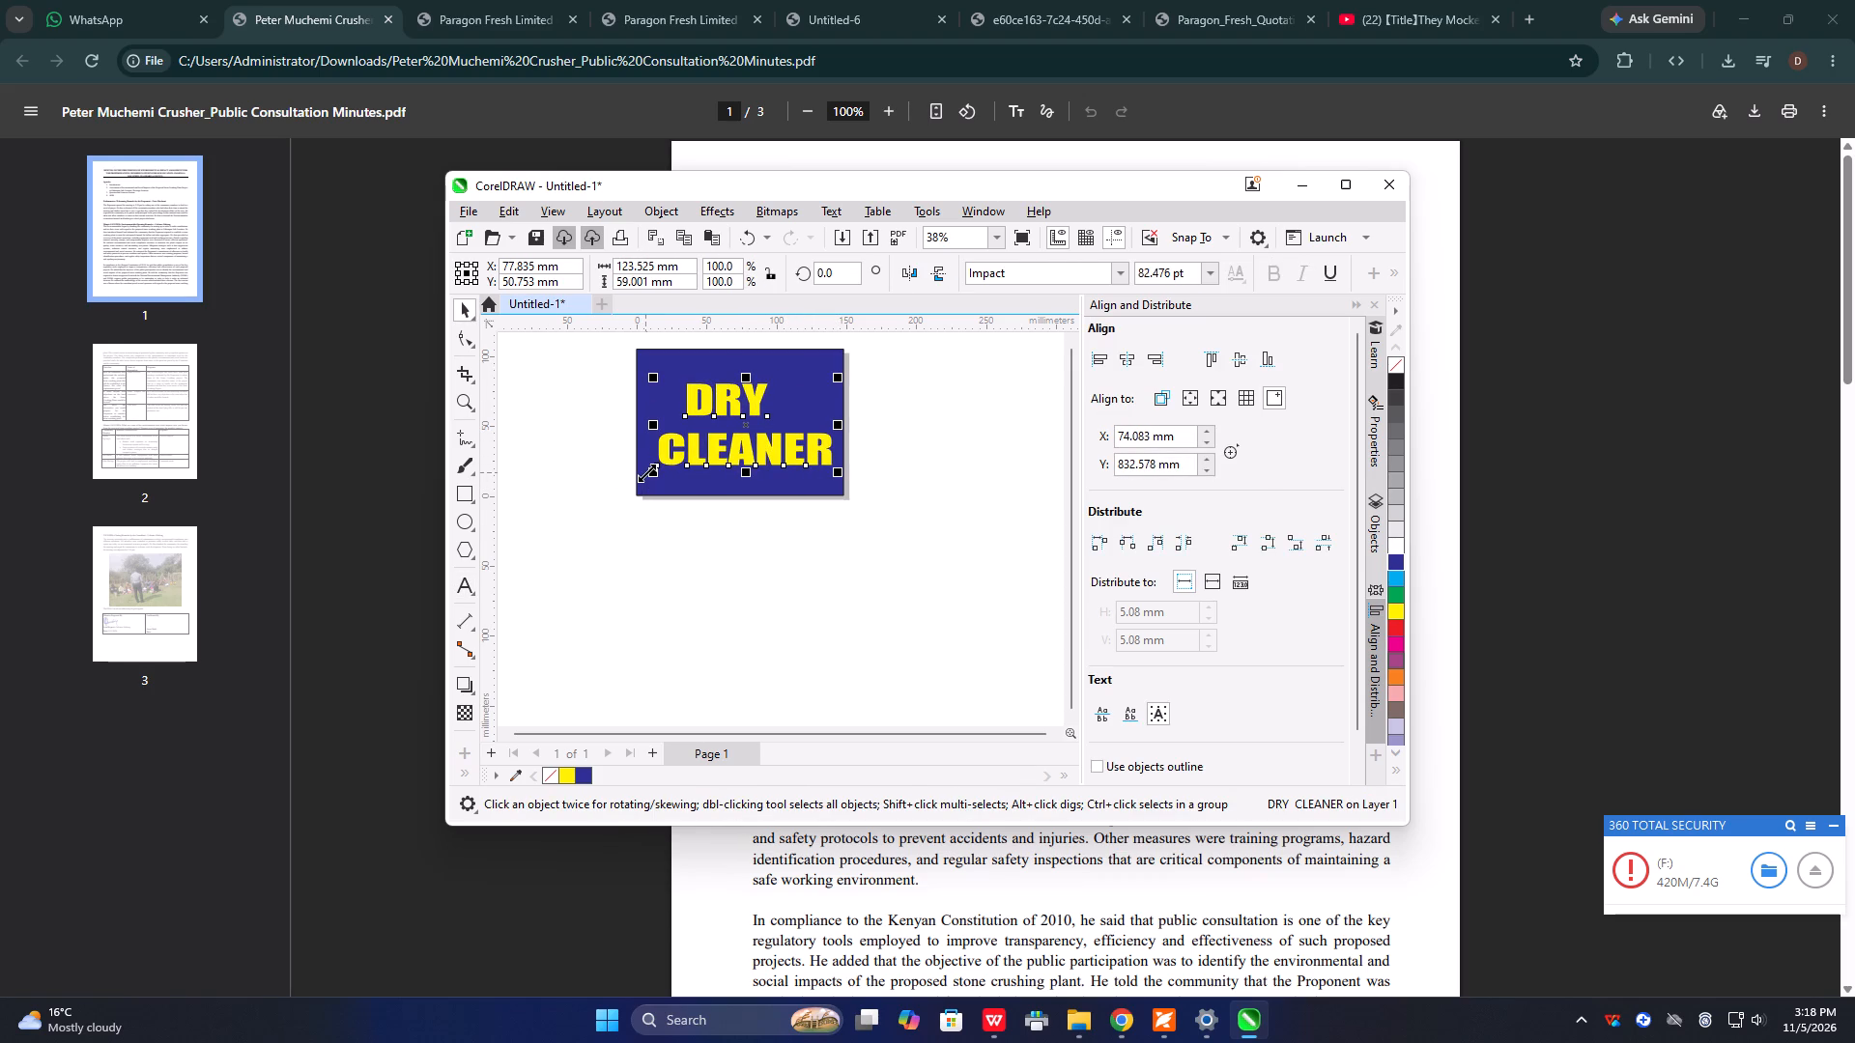
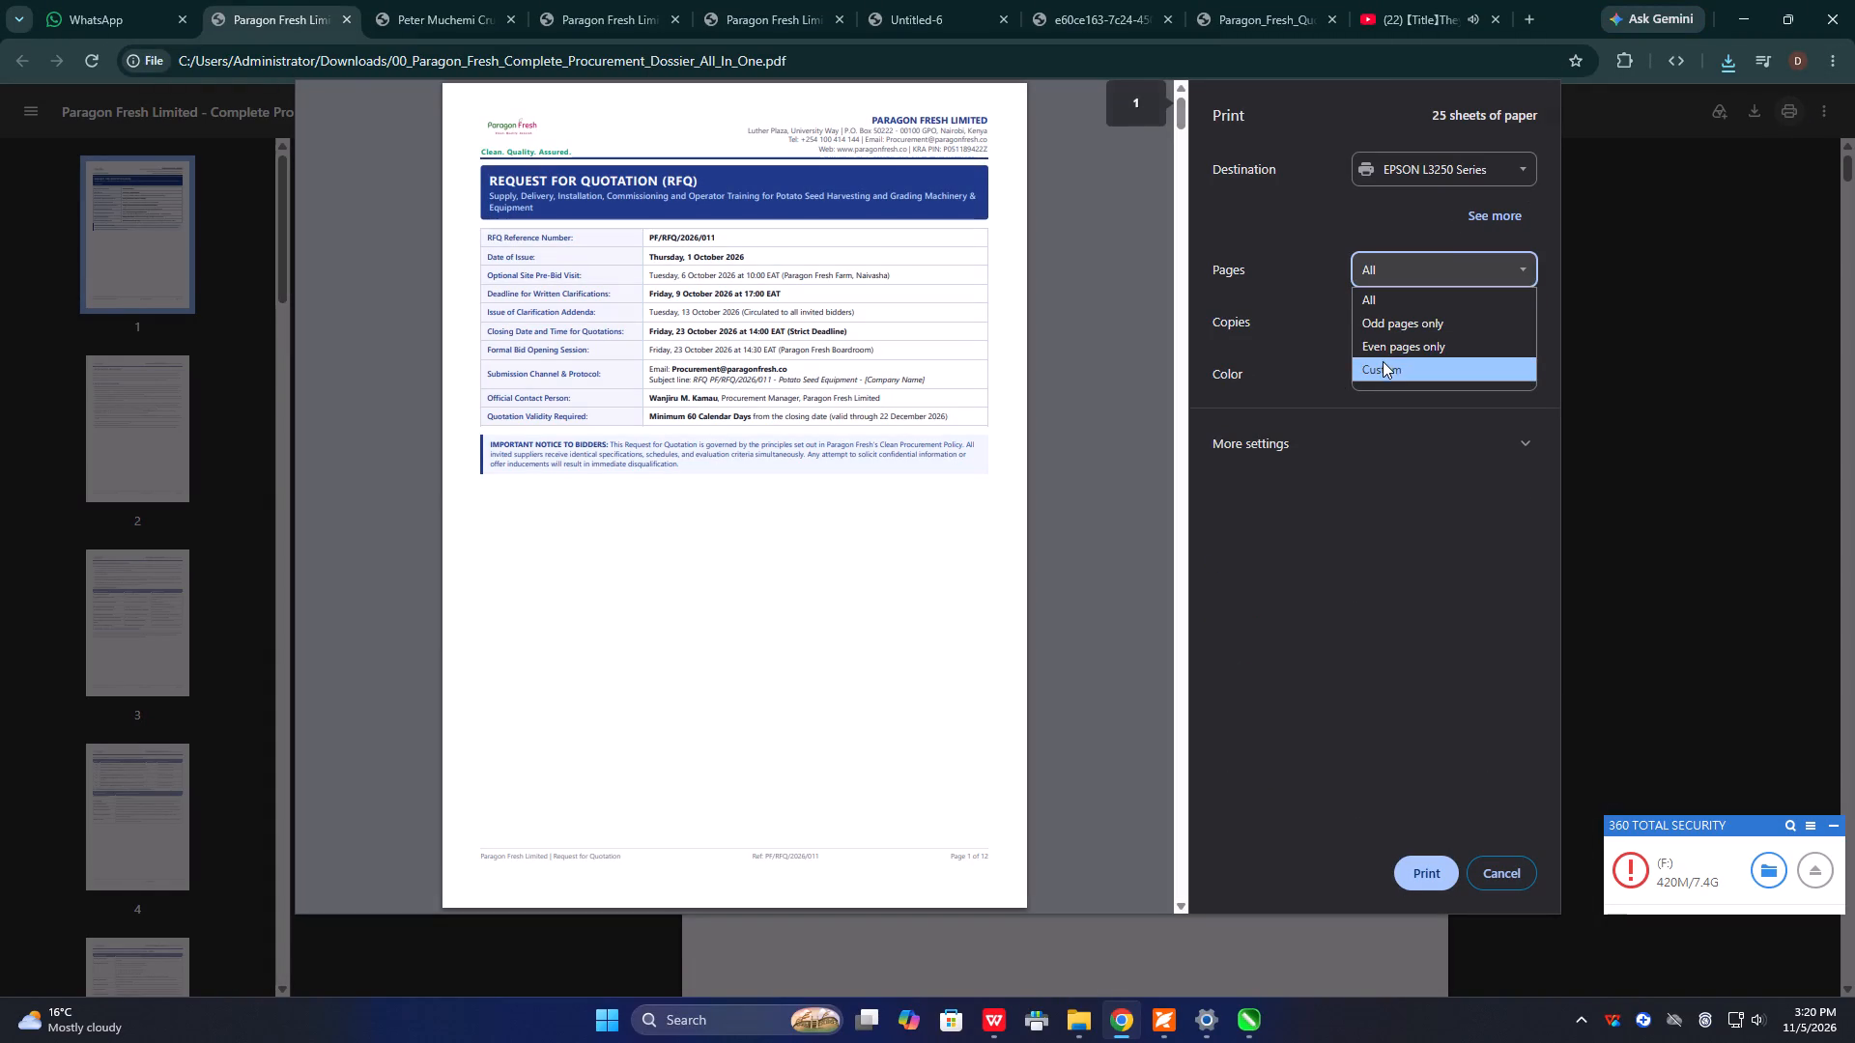
Enter pages 1-12 as the first part of the custom print range for the Paragon Fresh procurement dossier.
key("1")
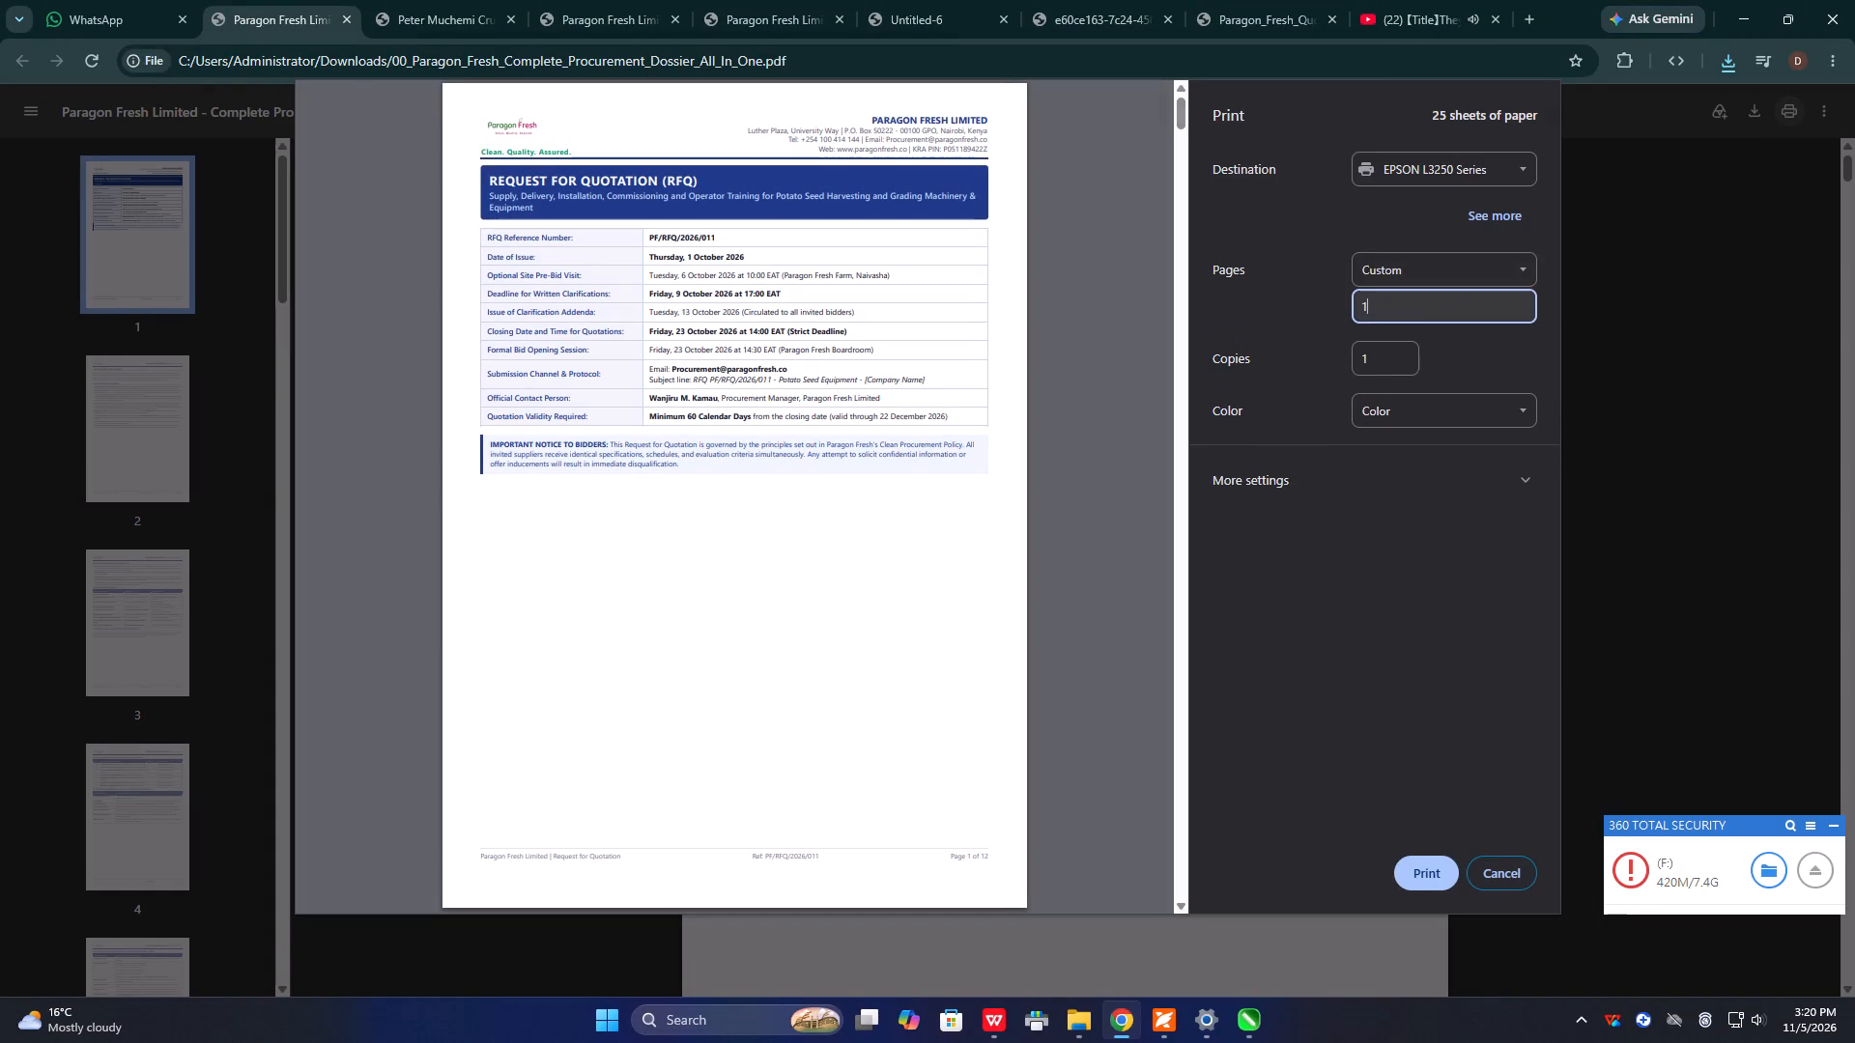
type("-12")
Print pages 1-12 and 19-25 of the Paragon Fresh procurement dossier PDF in colour.
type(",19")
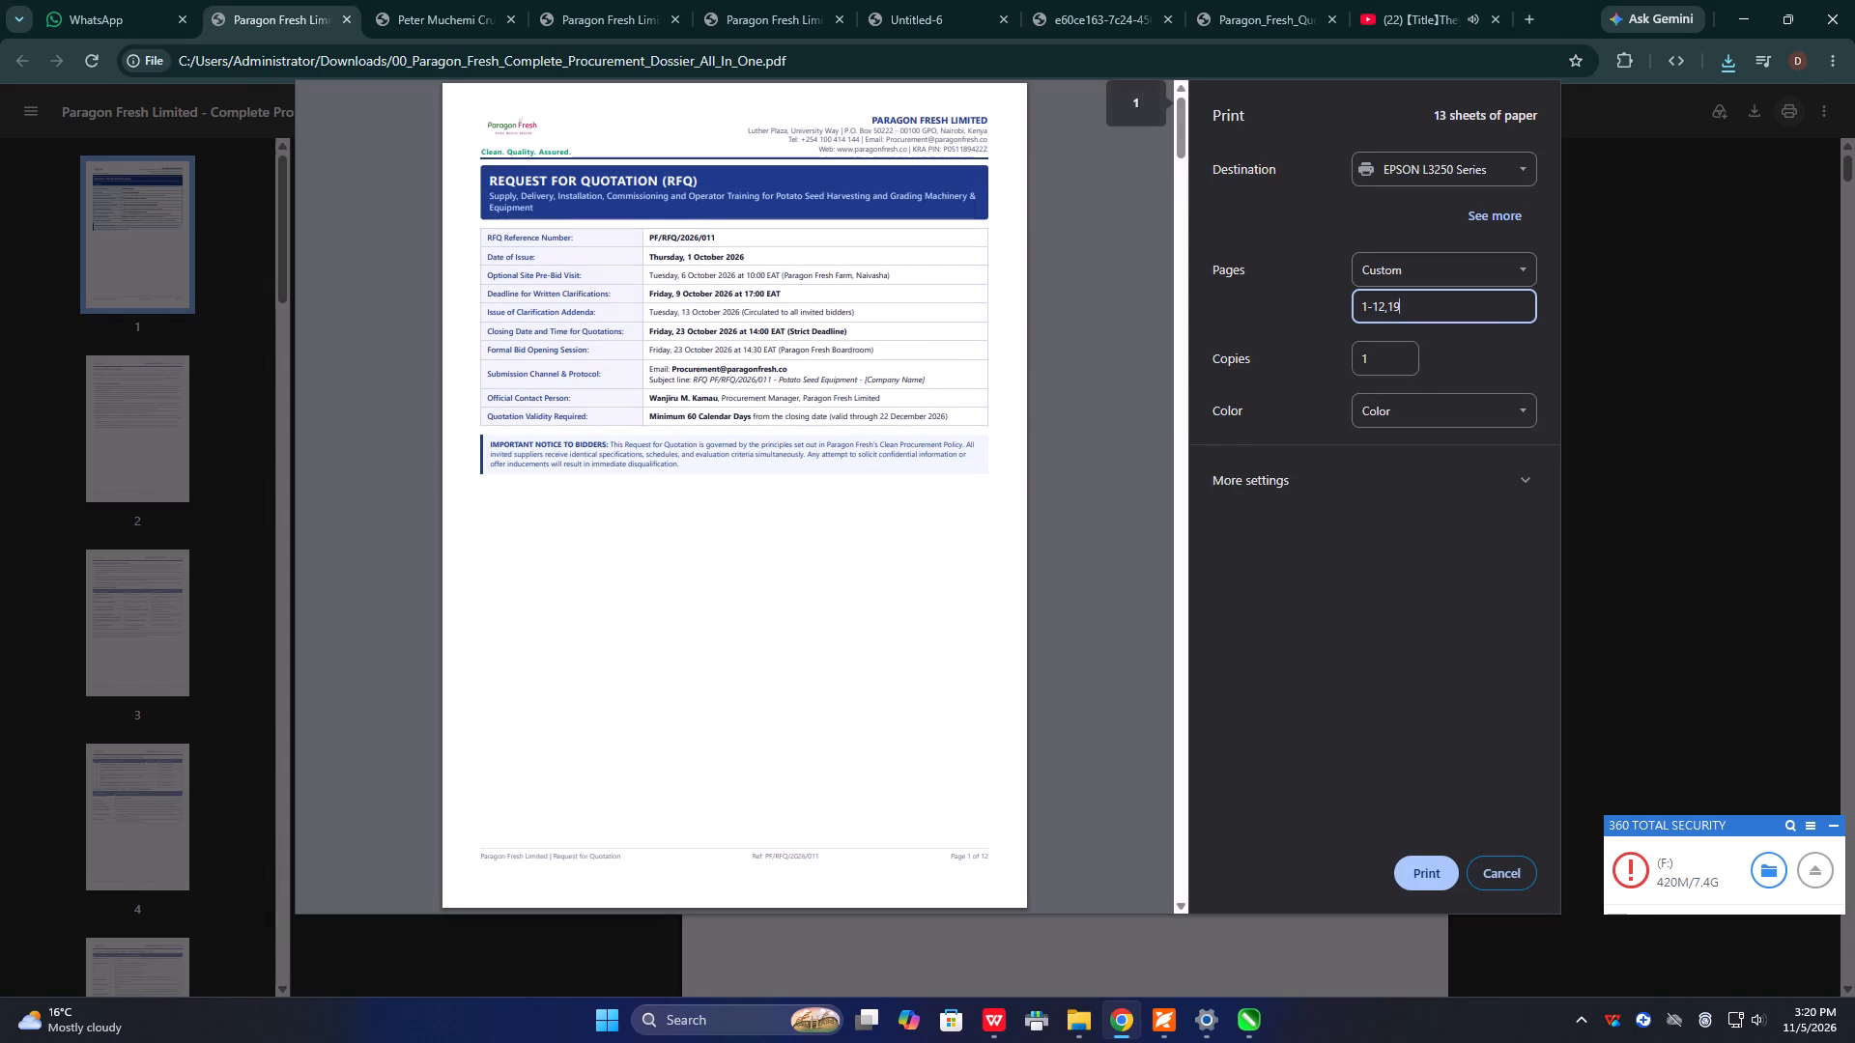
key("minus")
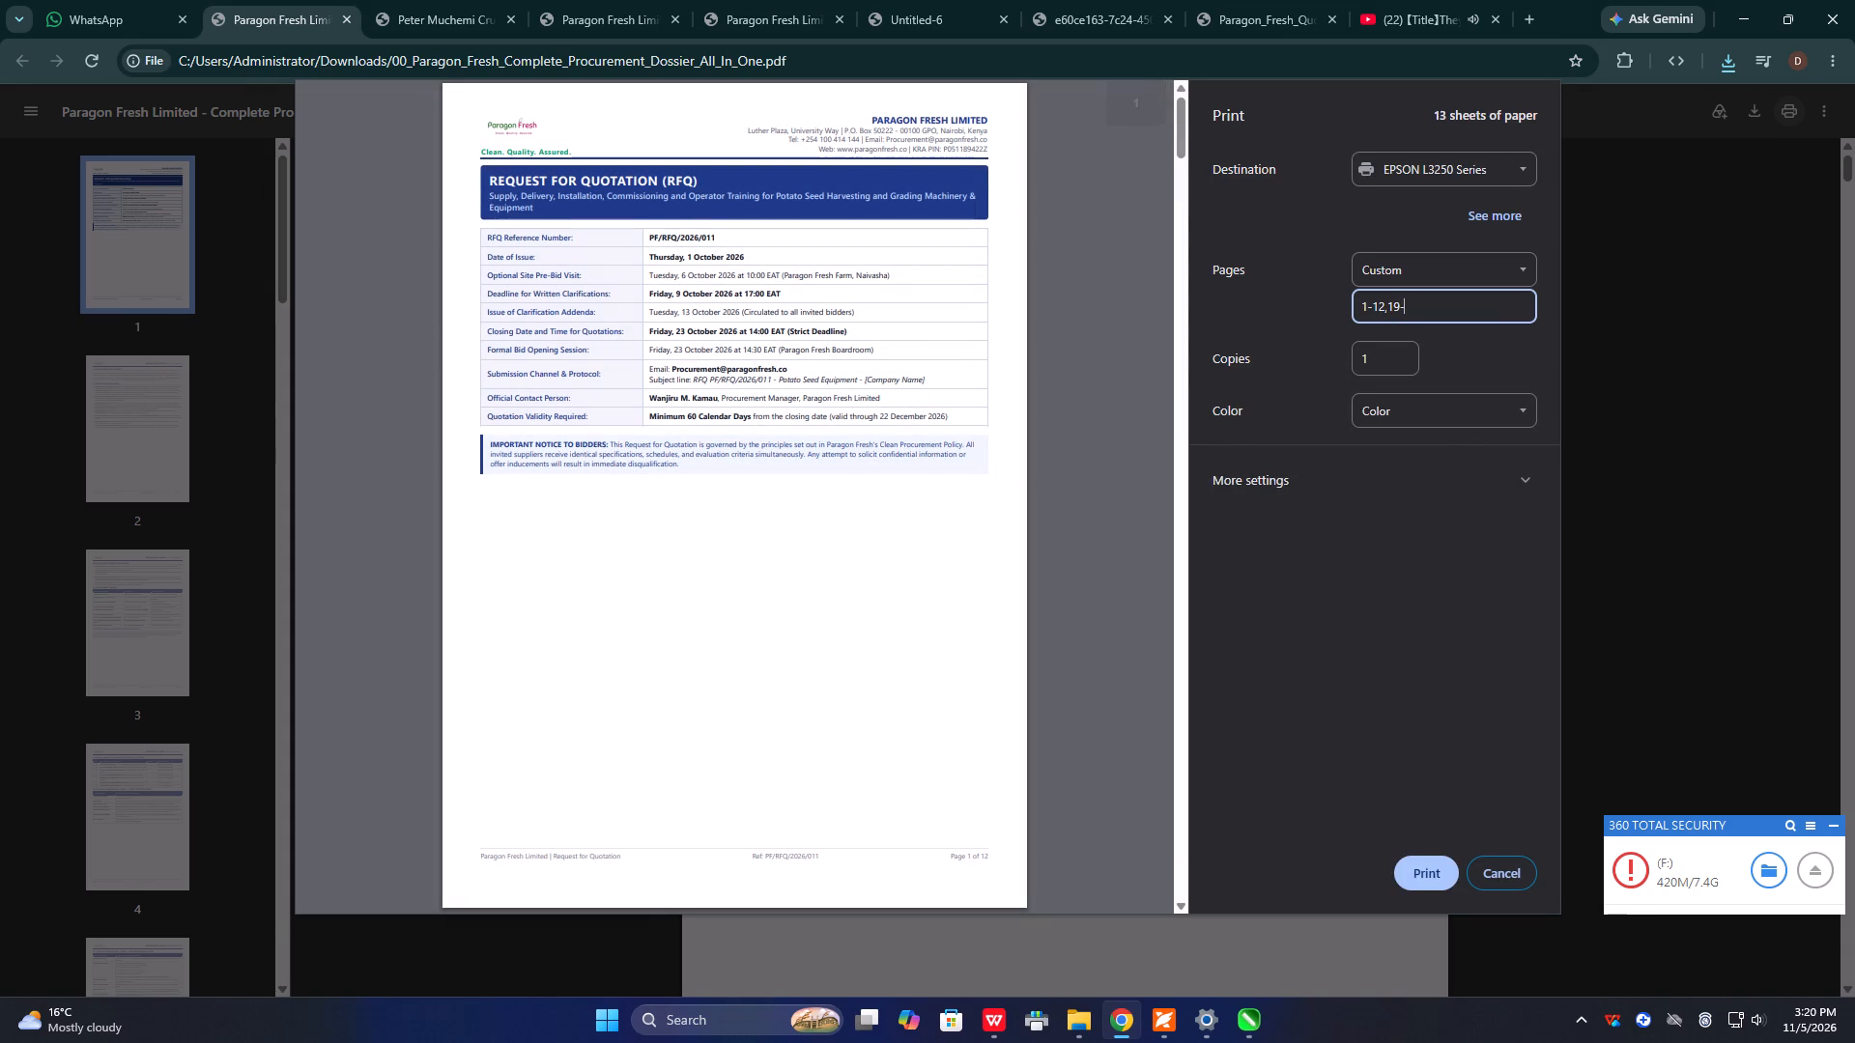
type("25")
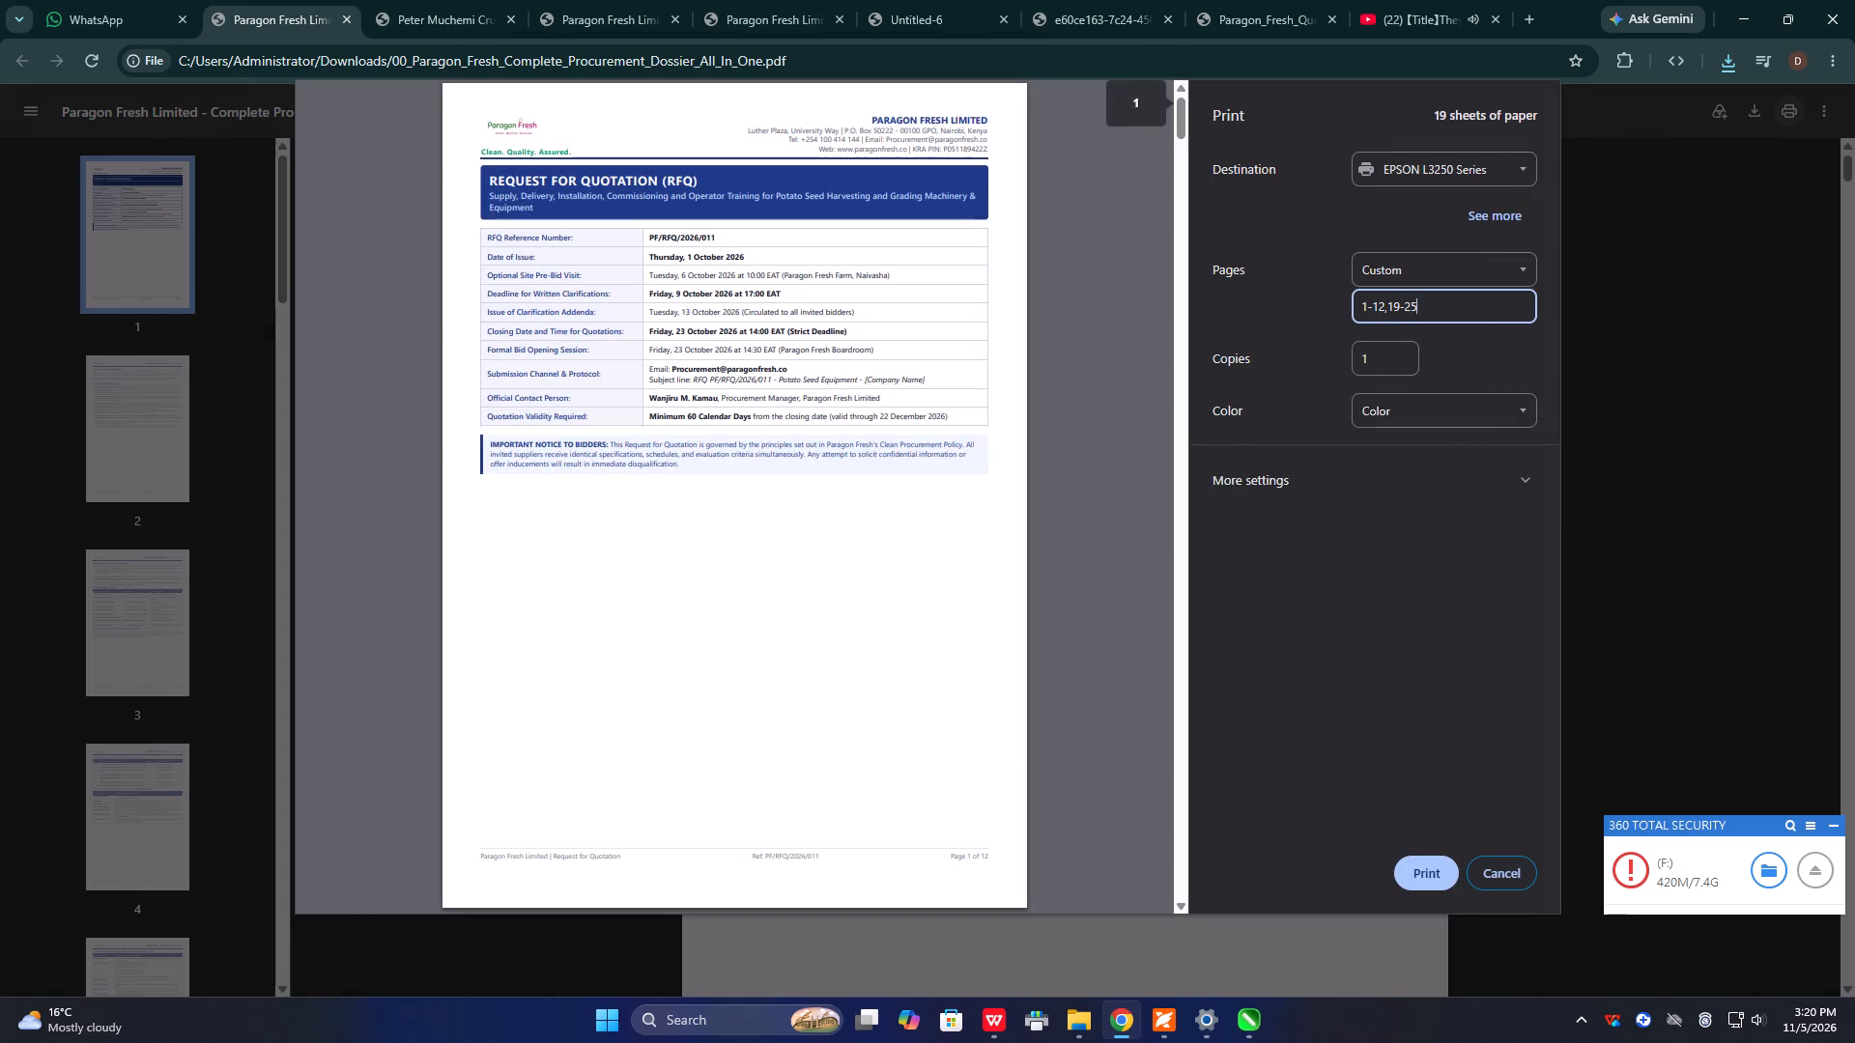
left_click(1420, 877)
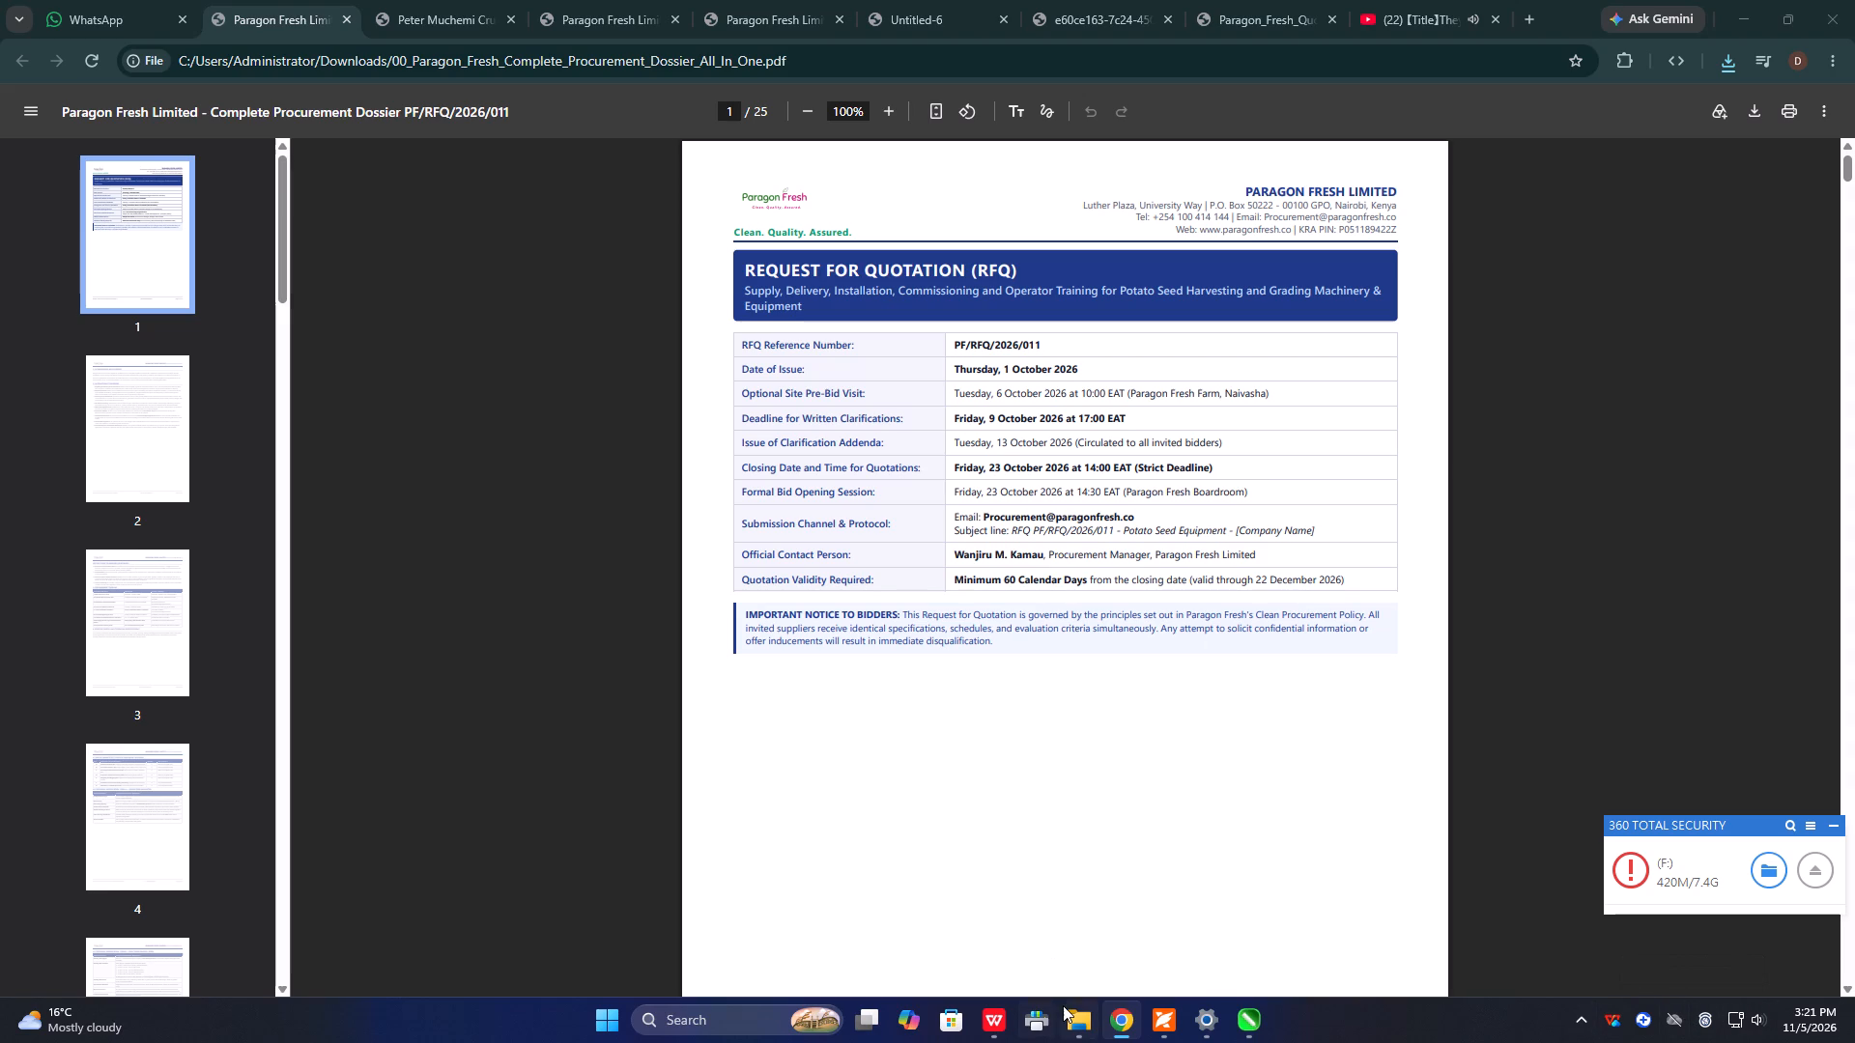
Switch to CorelDRAW and scale the DRY CLEANER text up proportionally to about 139 mm wide and 67 mm high.
left_click(1247, 1014)
left_click(862, 551)
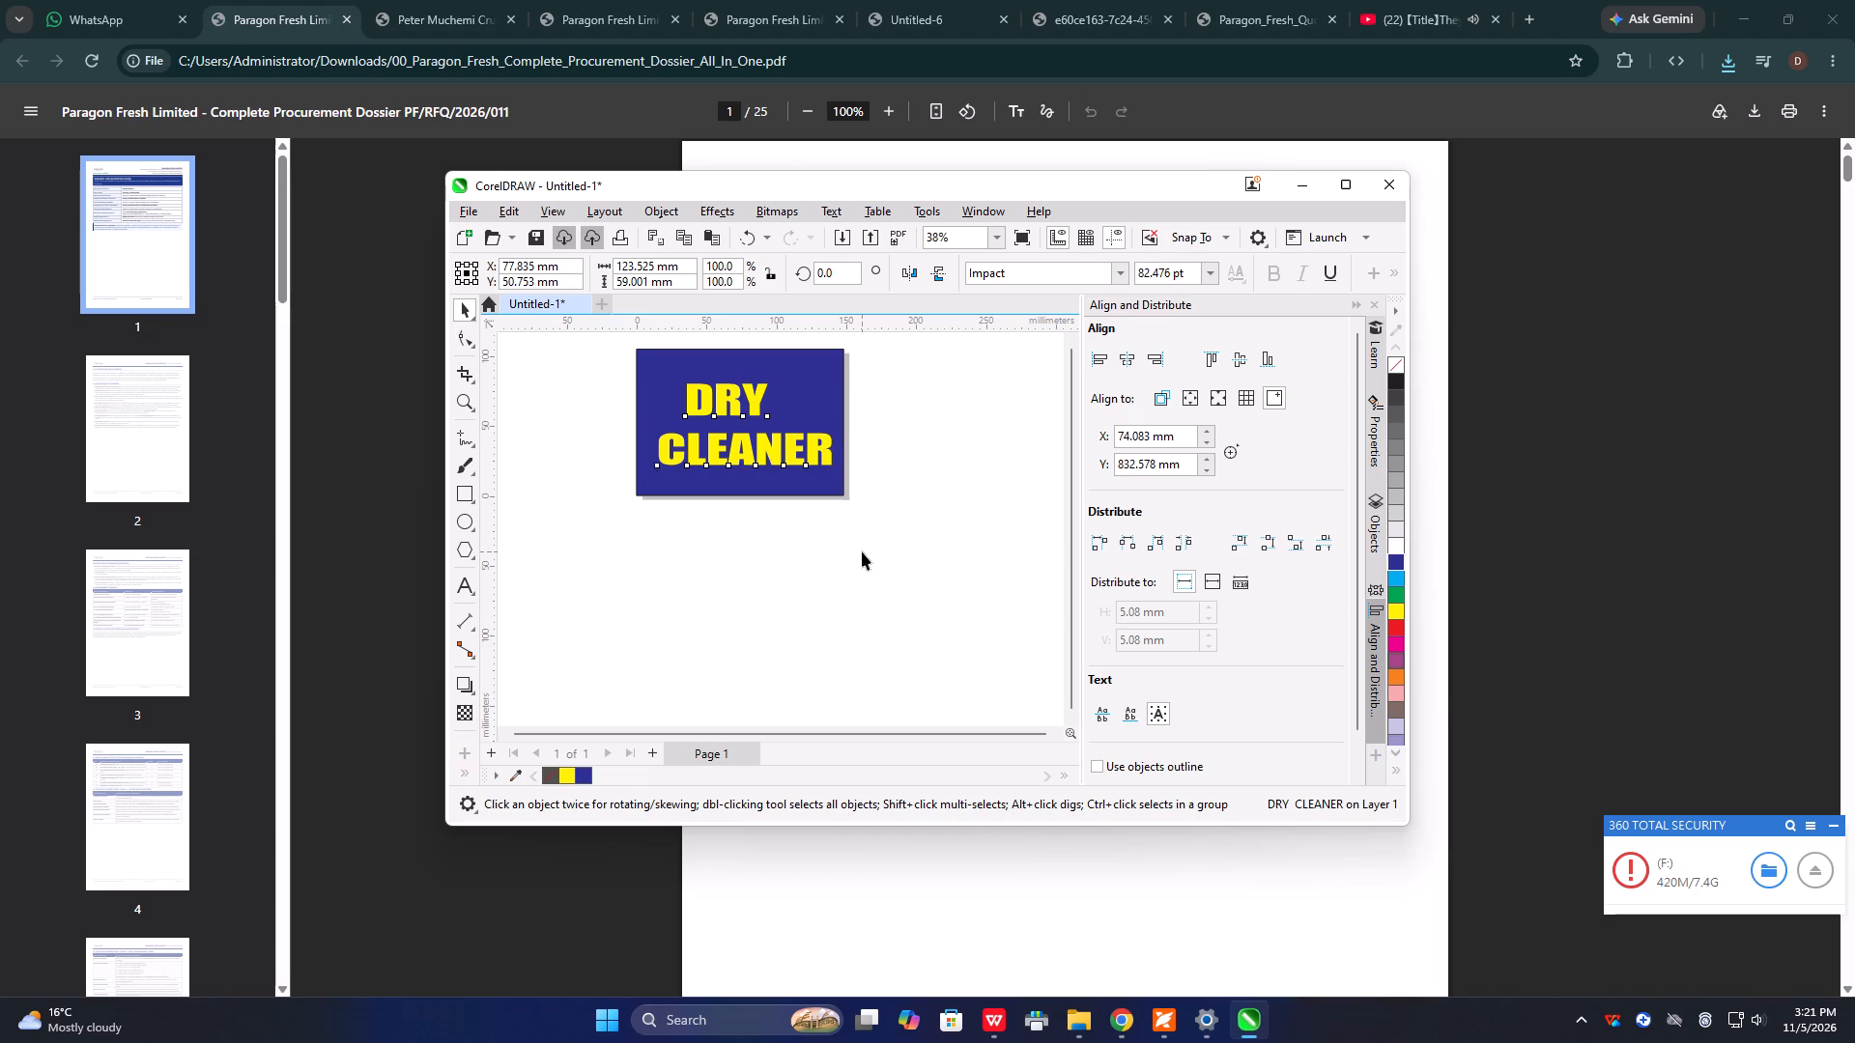
left_click(1344, 184)
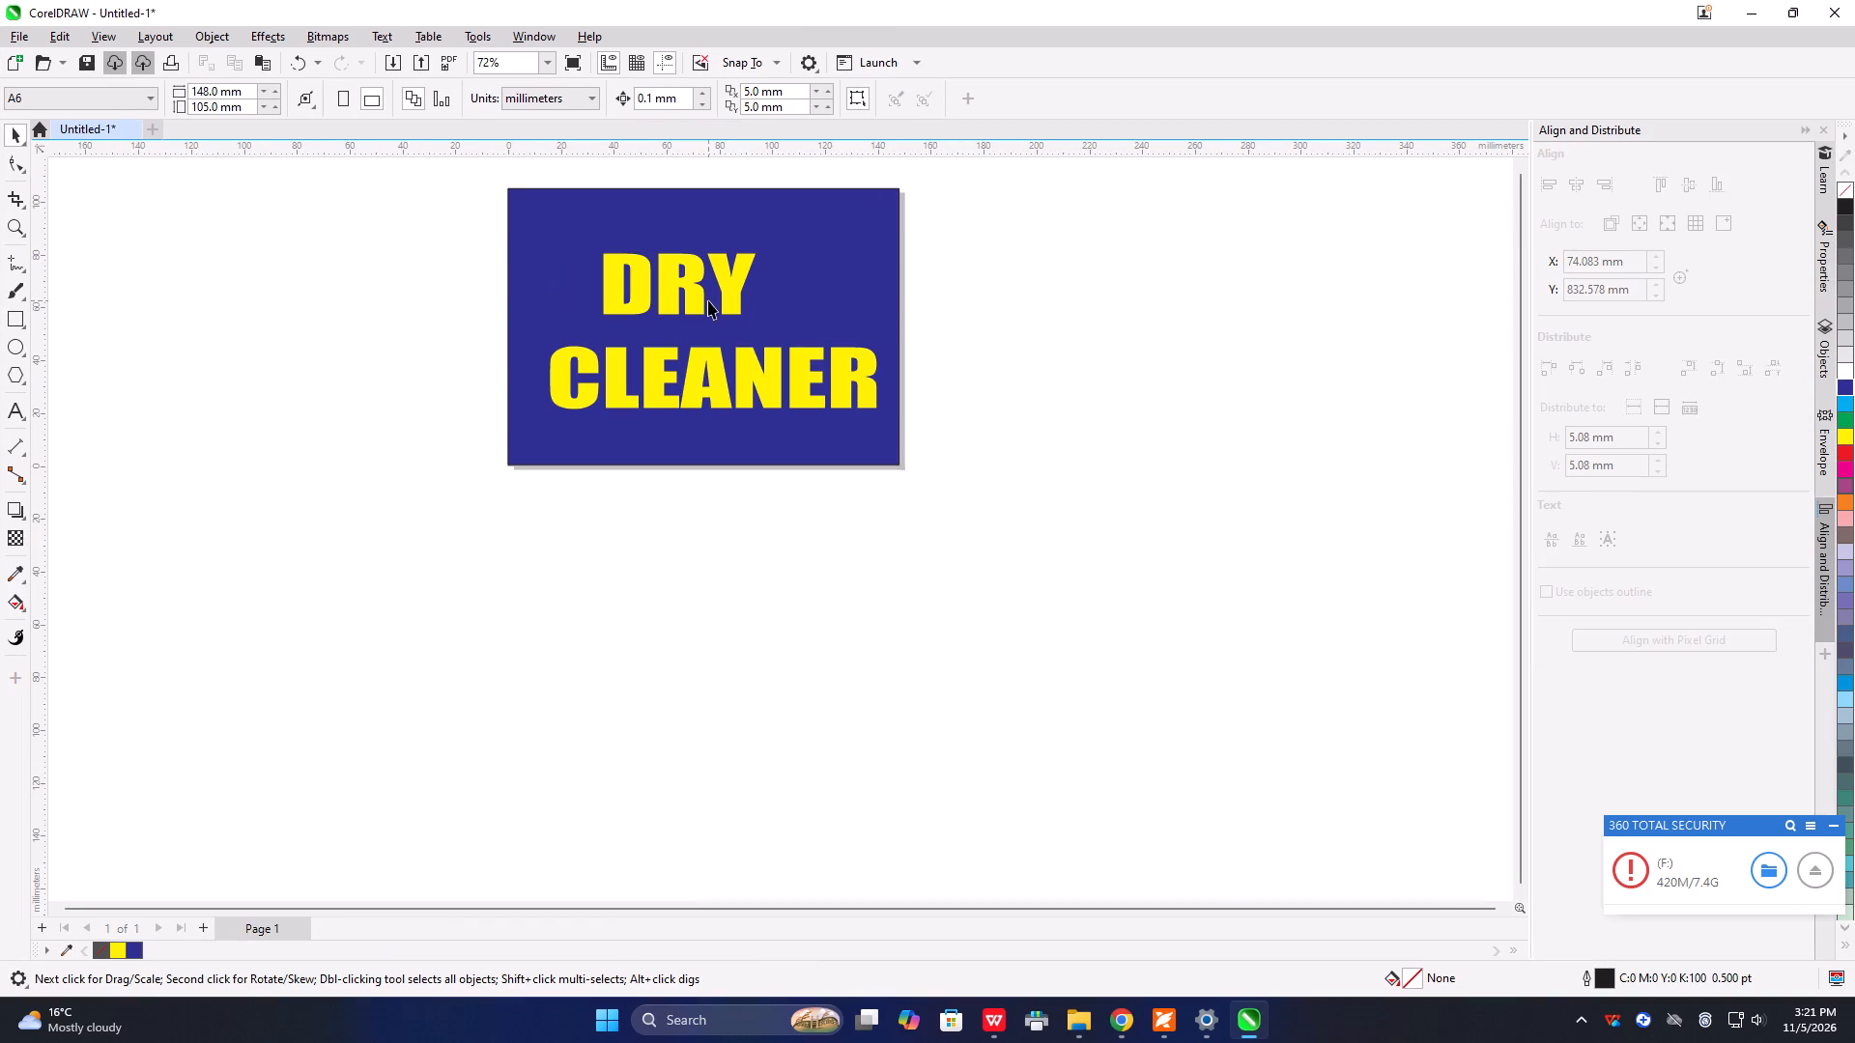
left_click(745, 300)
left_click(712, 381)
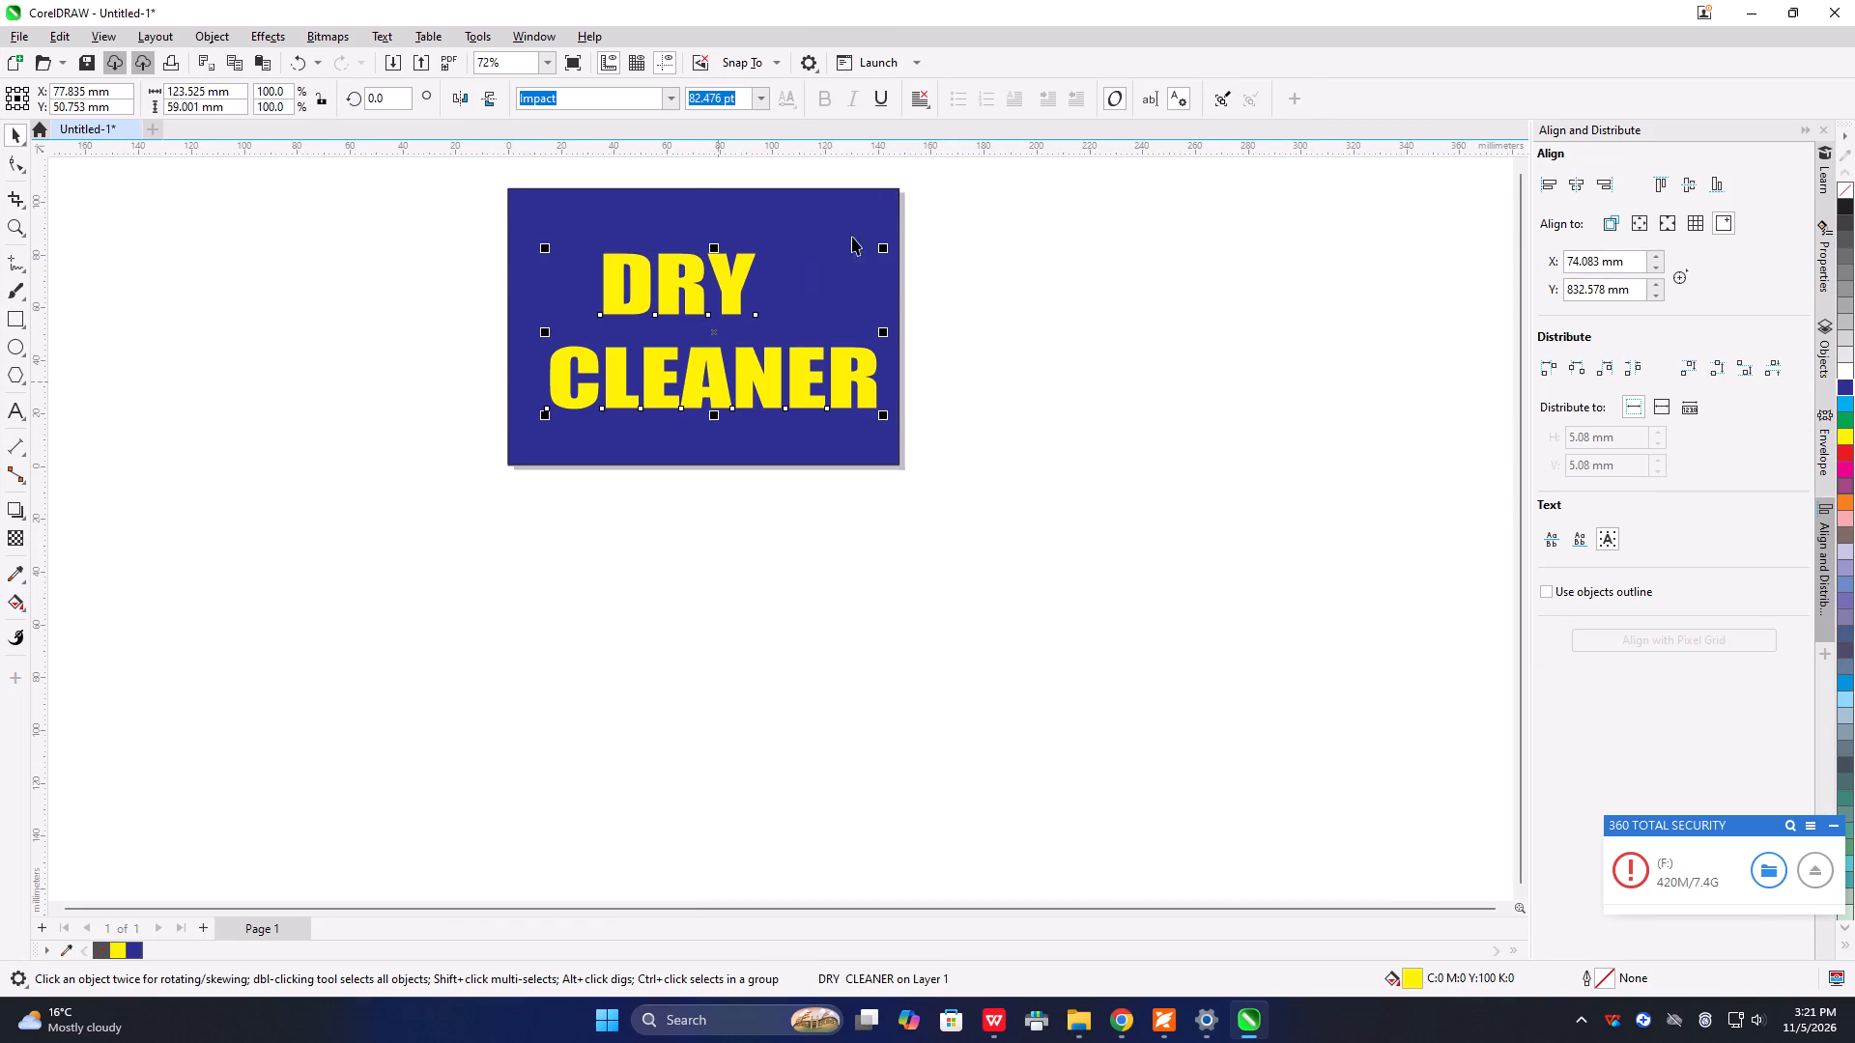
left_click_drag(885, 247, 894, 237)
left_click_drag(547, 415, 514, 470)
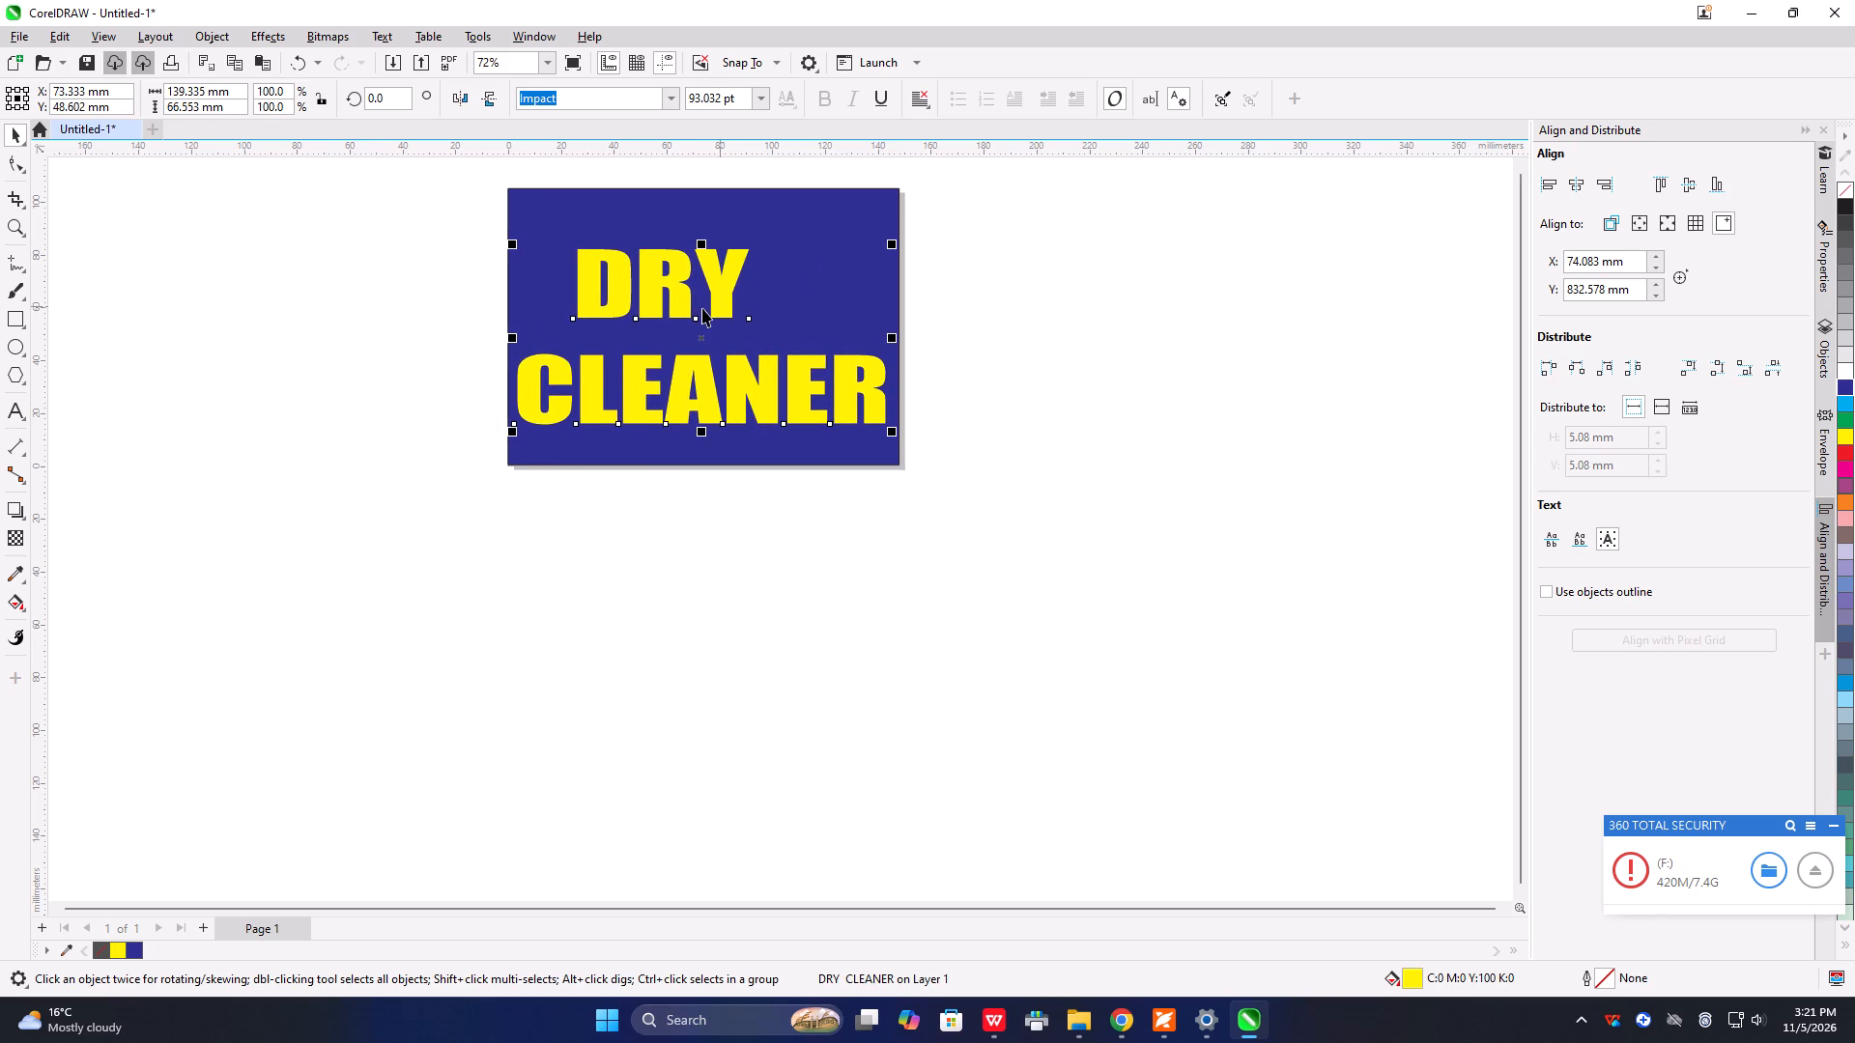
Indent the word DRY by two more spaces so it sits centred above CLEANER.
left_click(698, 308)
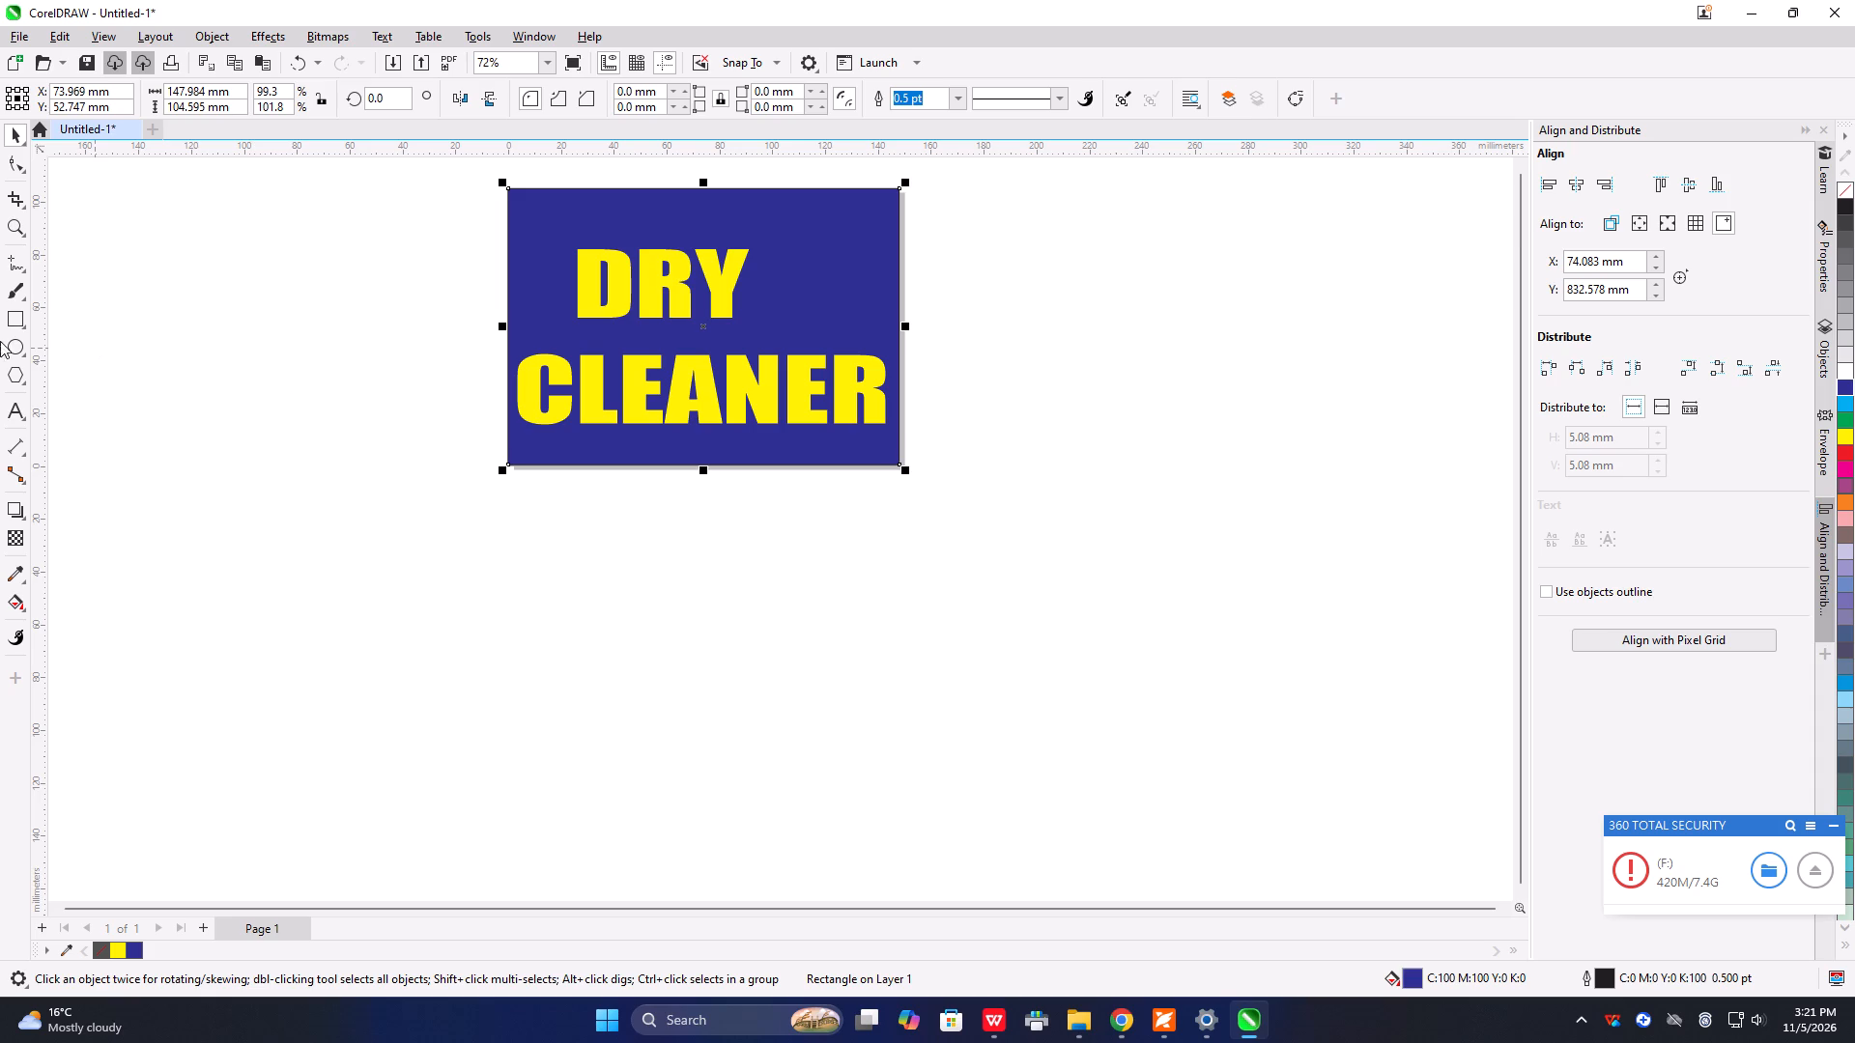
left_click(5, 405)
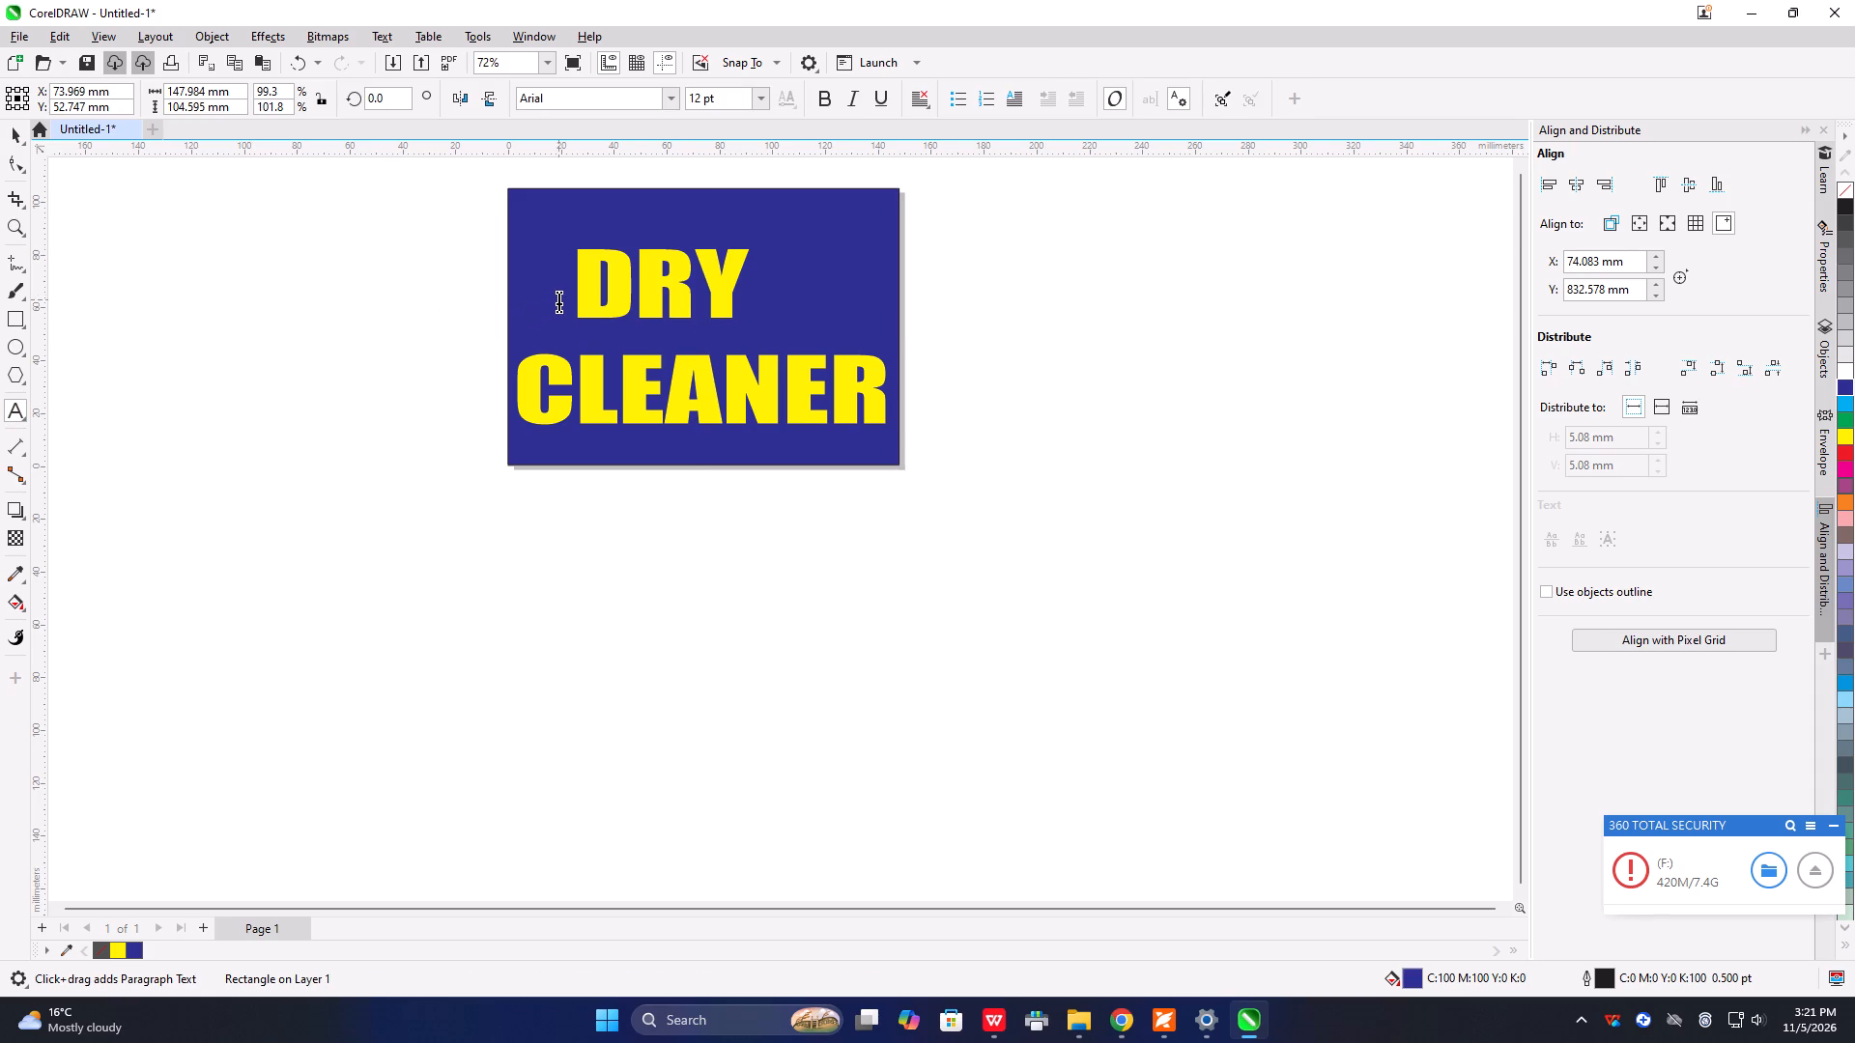
left_click(564, 296)
key("space")
key("space")
key("space")
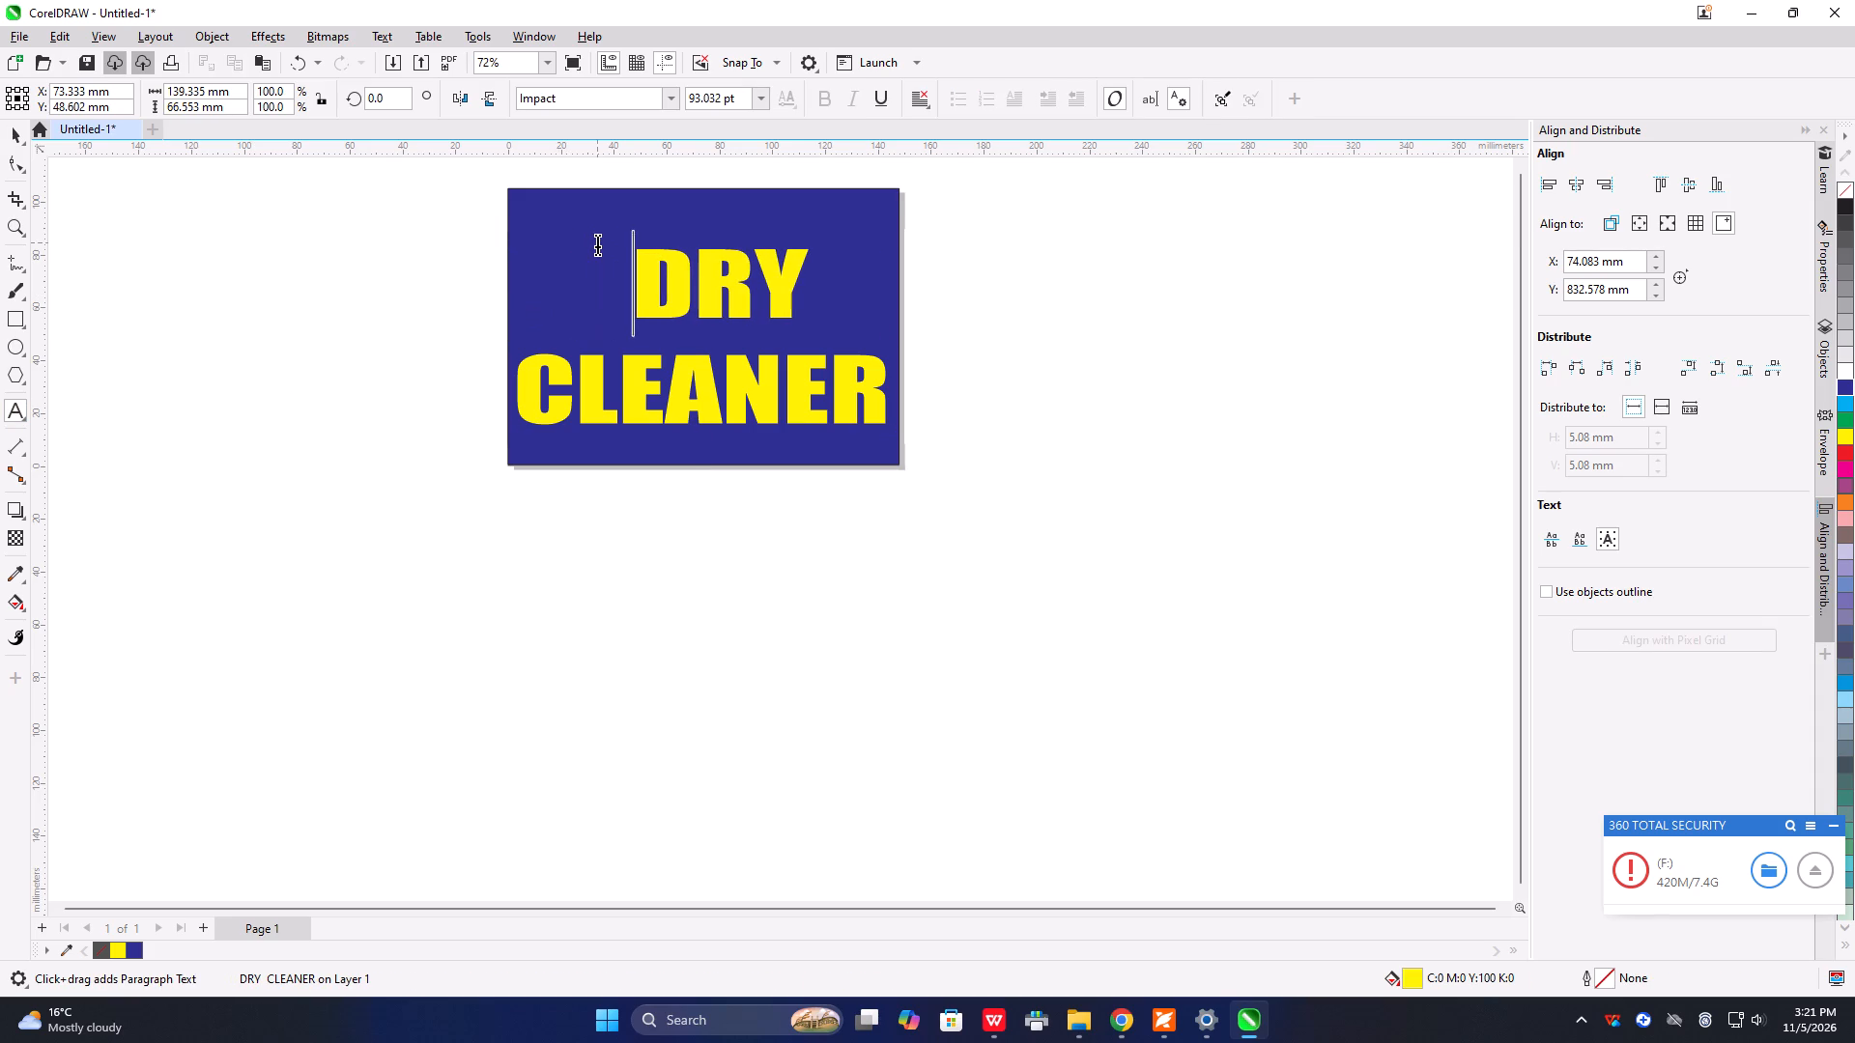
key("BackSpace")
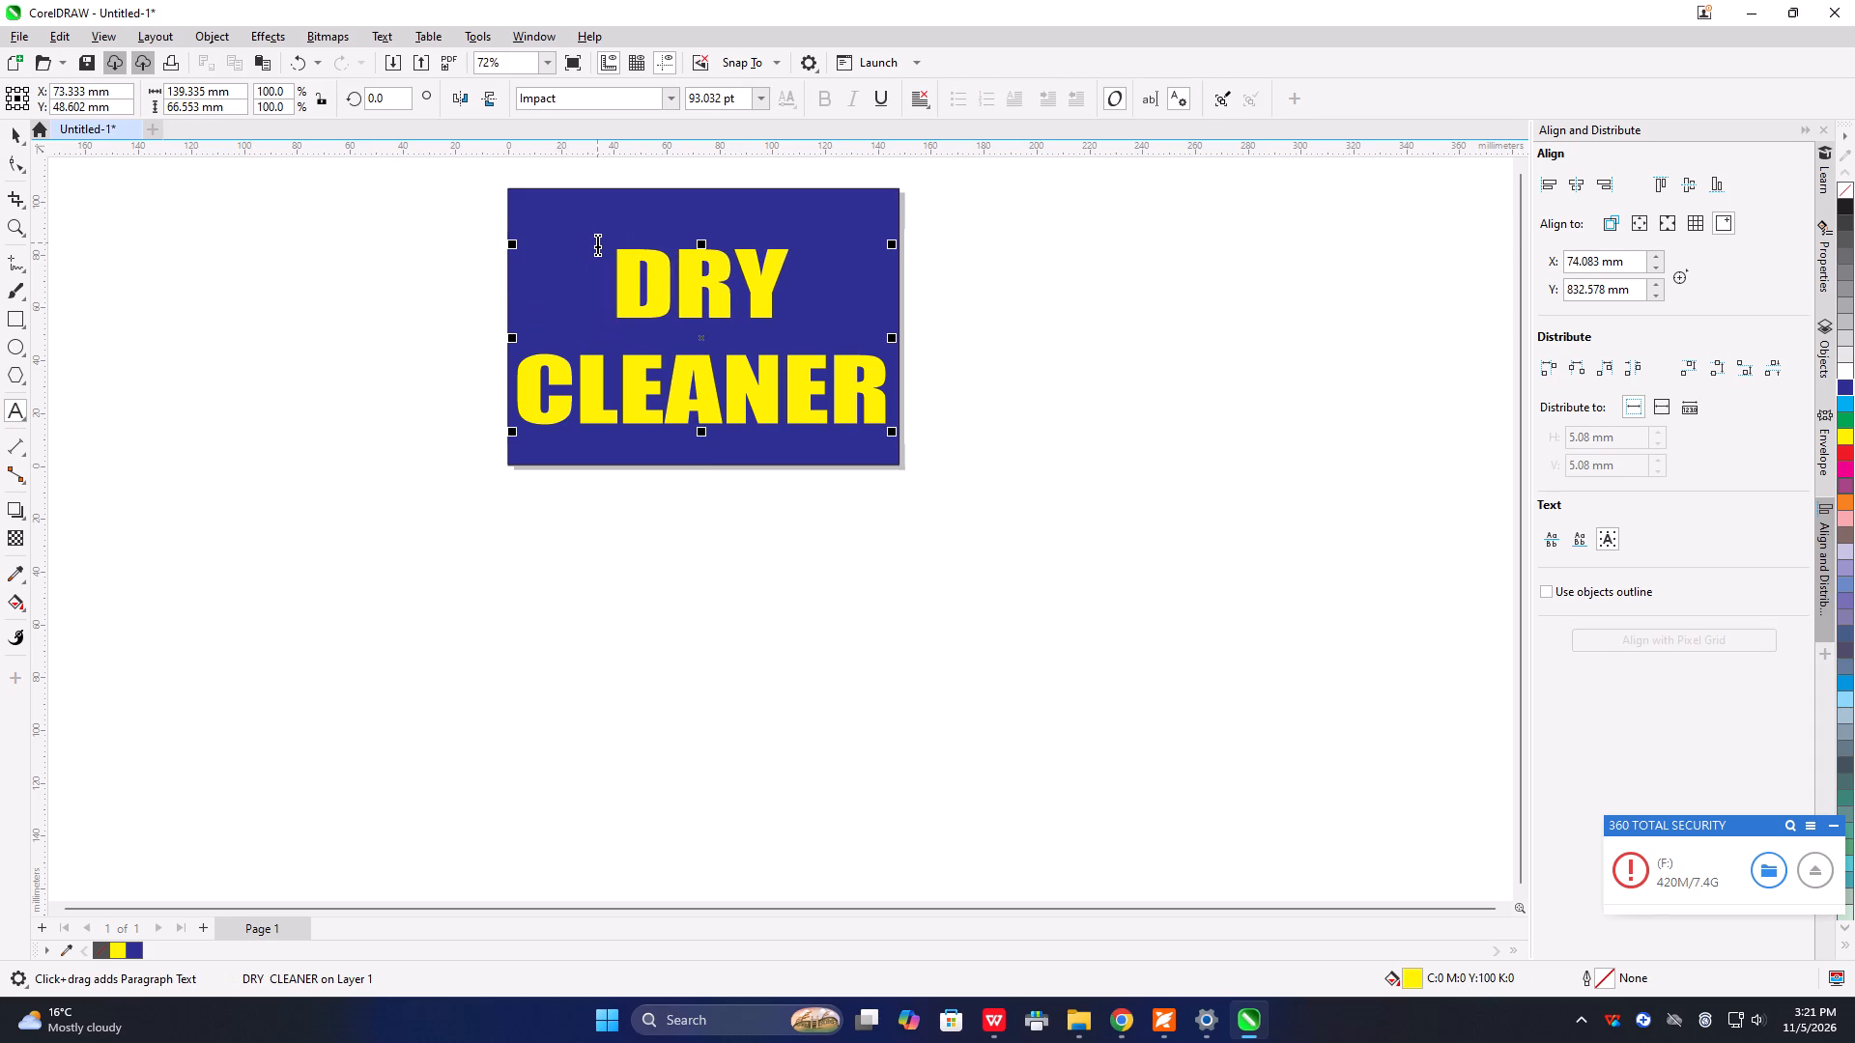
left_click(779, 578)
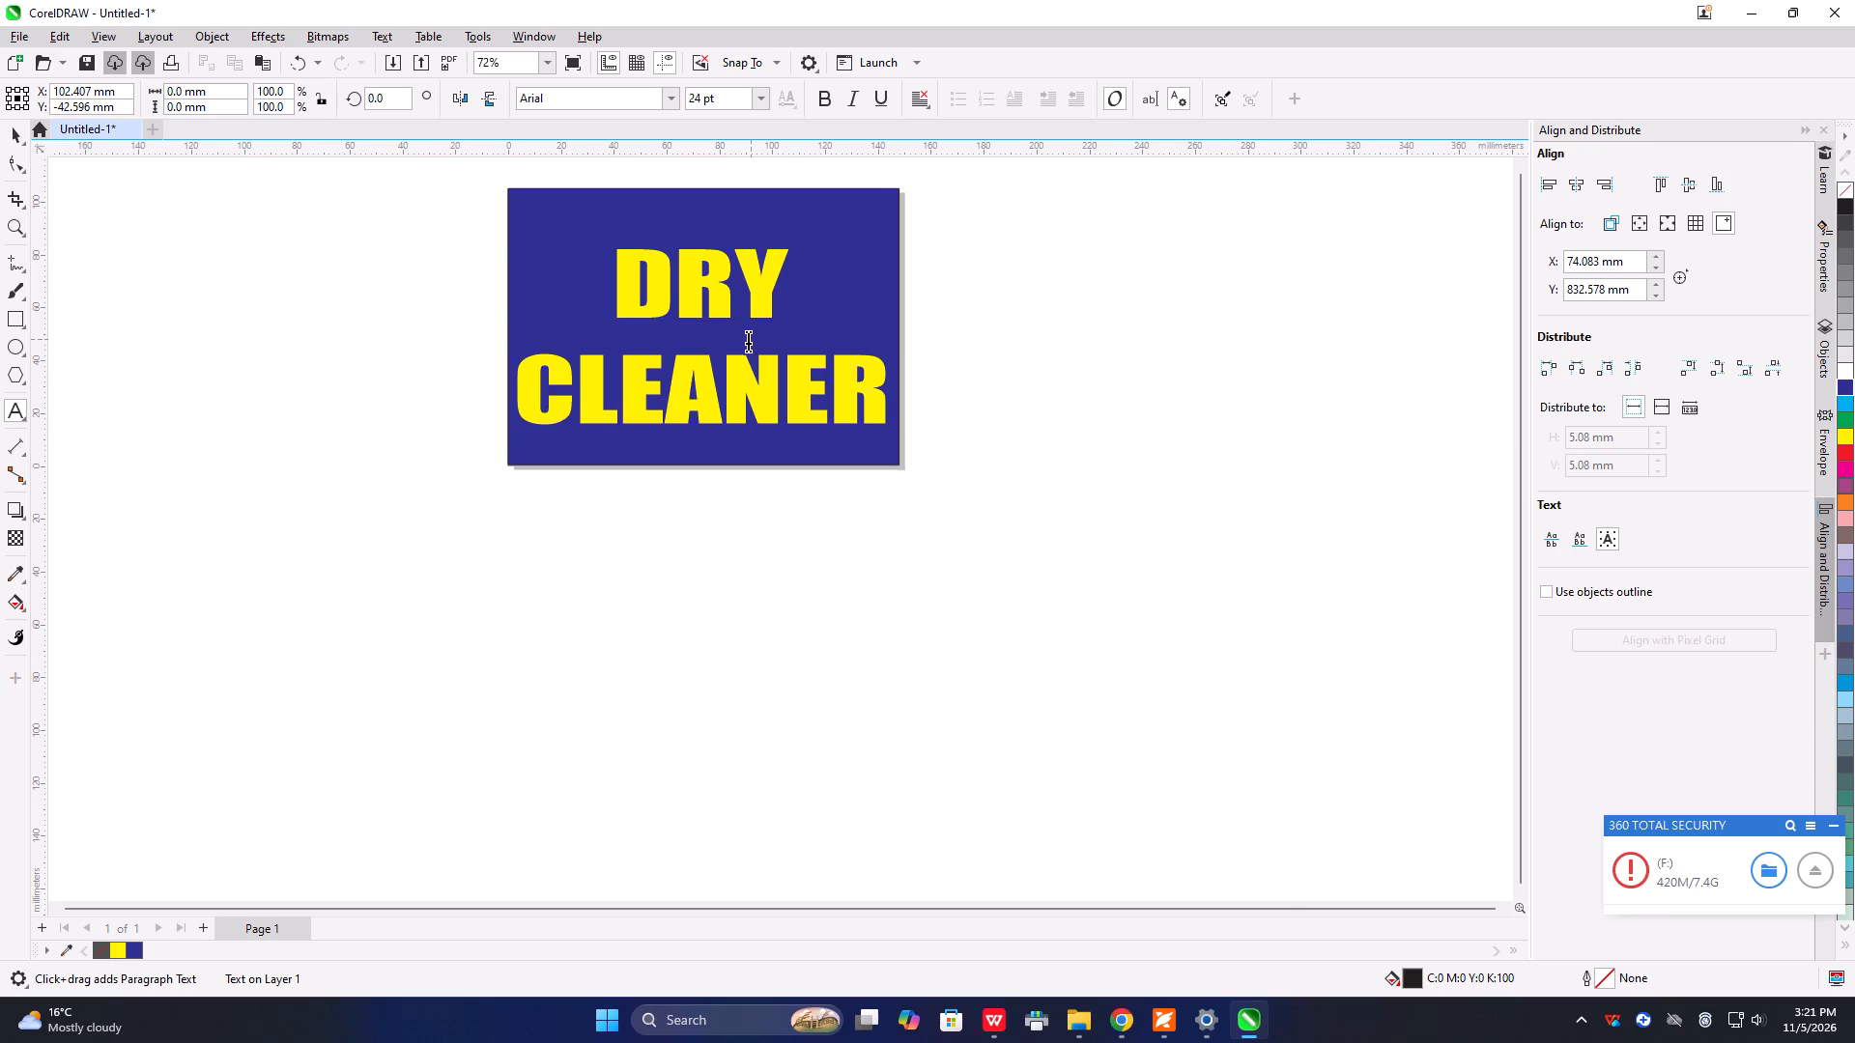
left_click(14, 139)
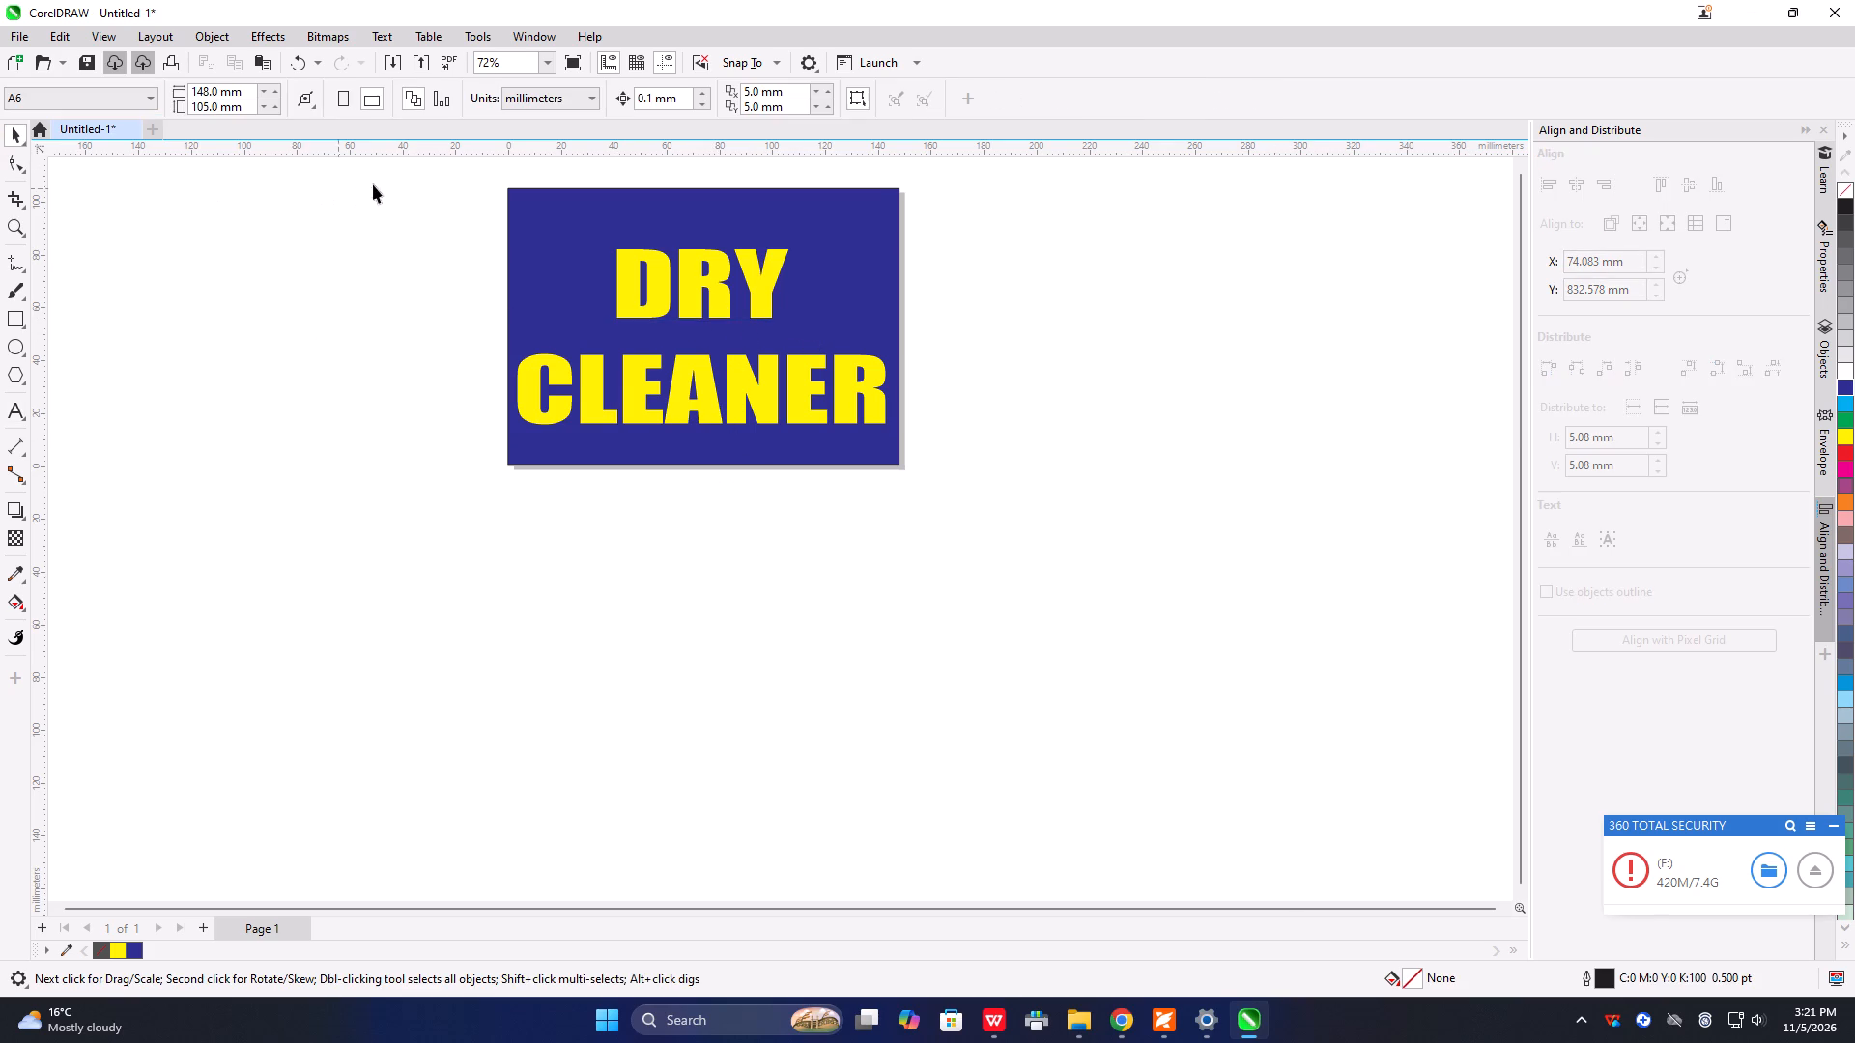
Select the text and blue background and try to export the design as a PDF over the existing DDDA file on the Desktop.
left_click_drag(429, 166, 1116, 597)
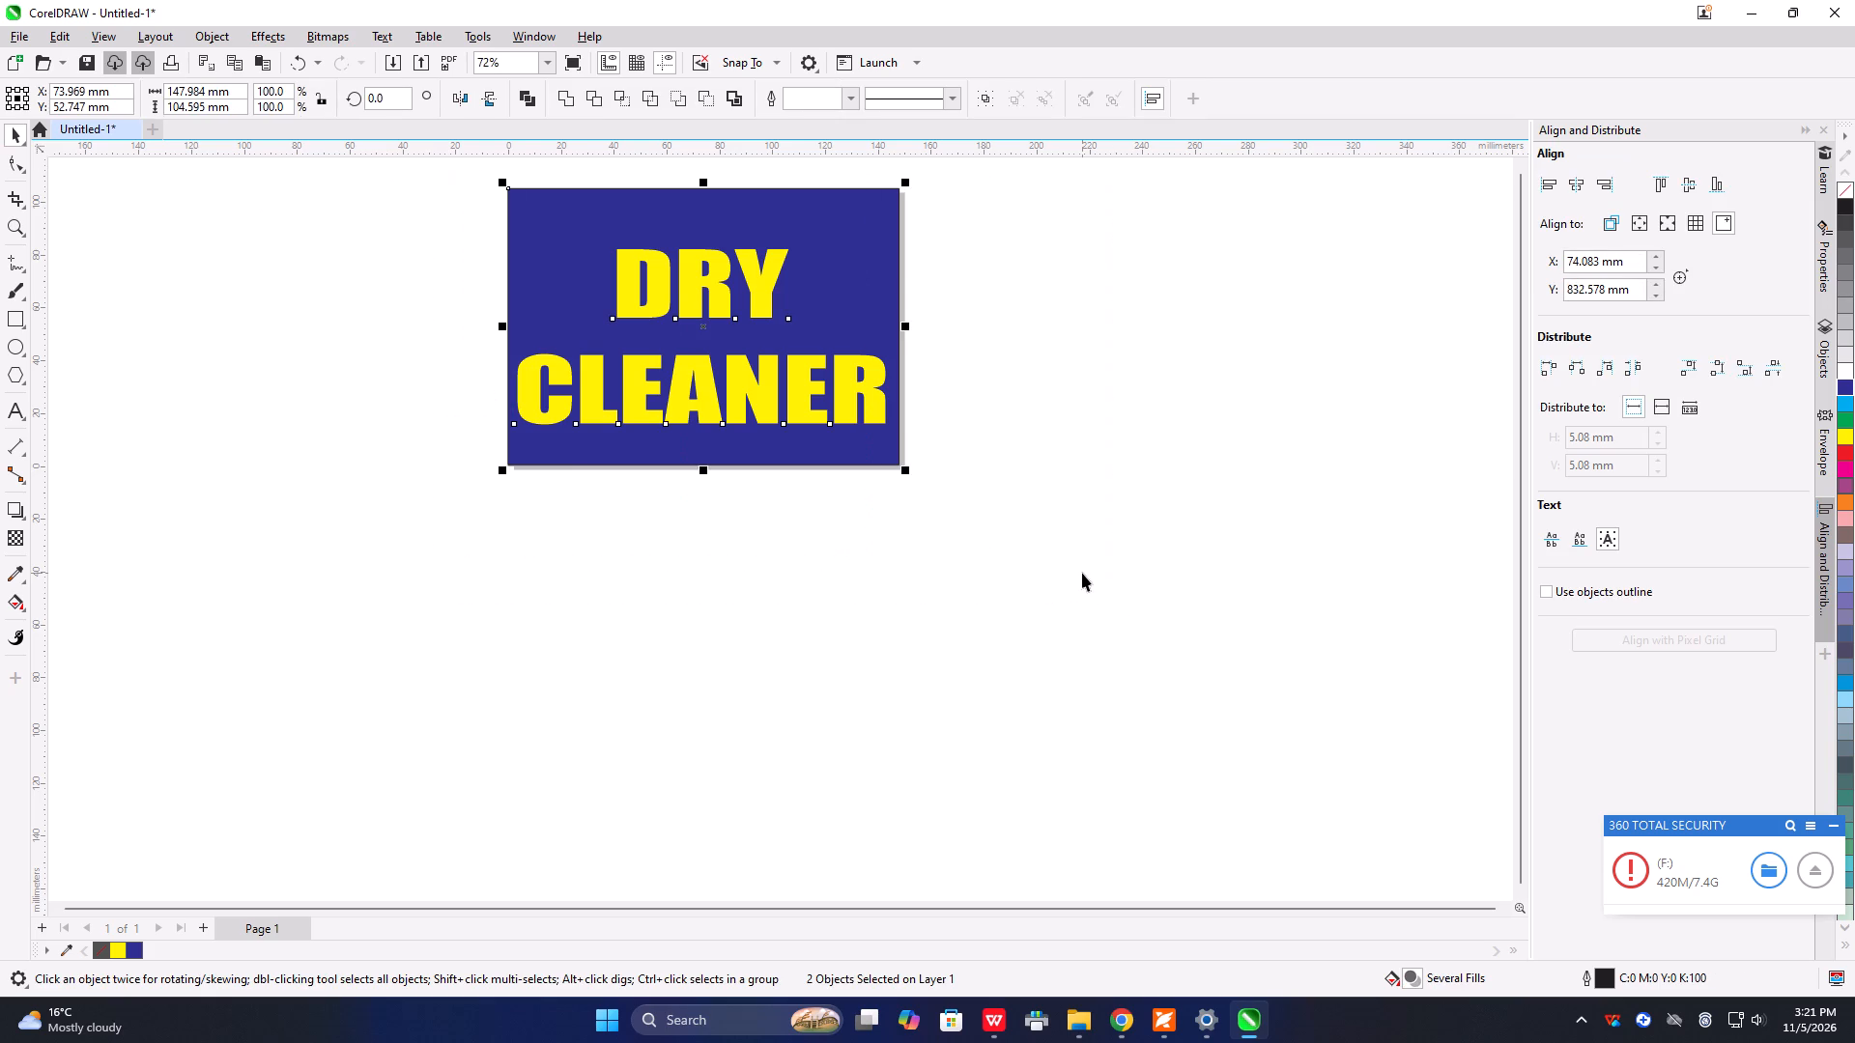
key("ctrl+e")
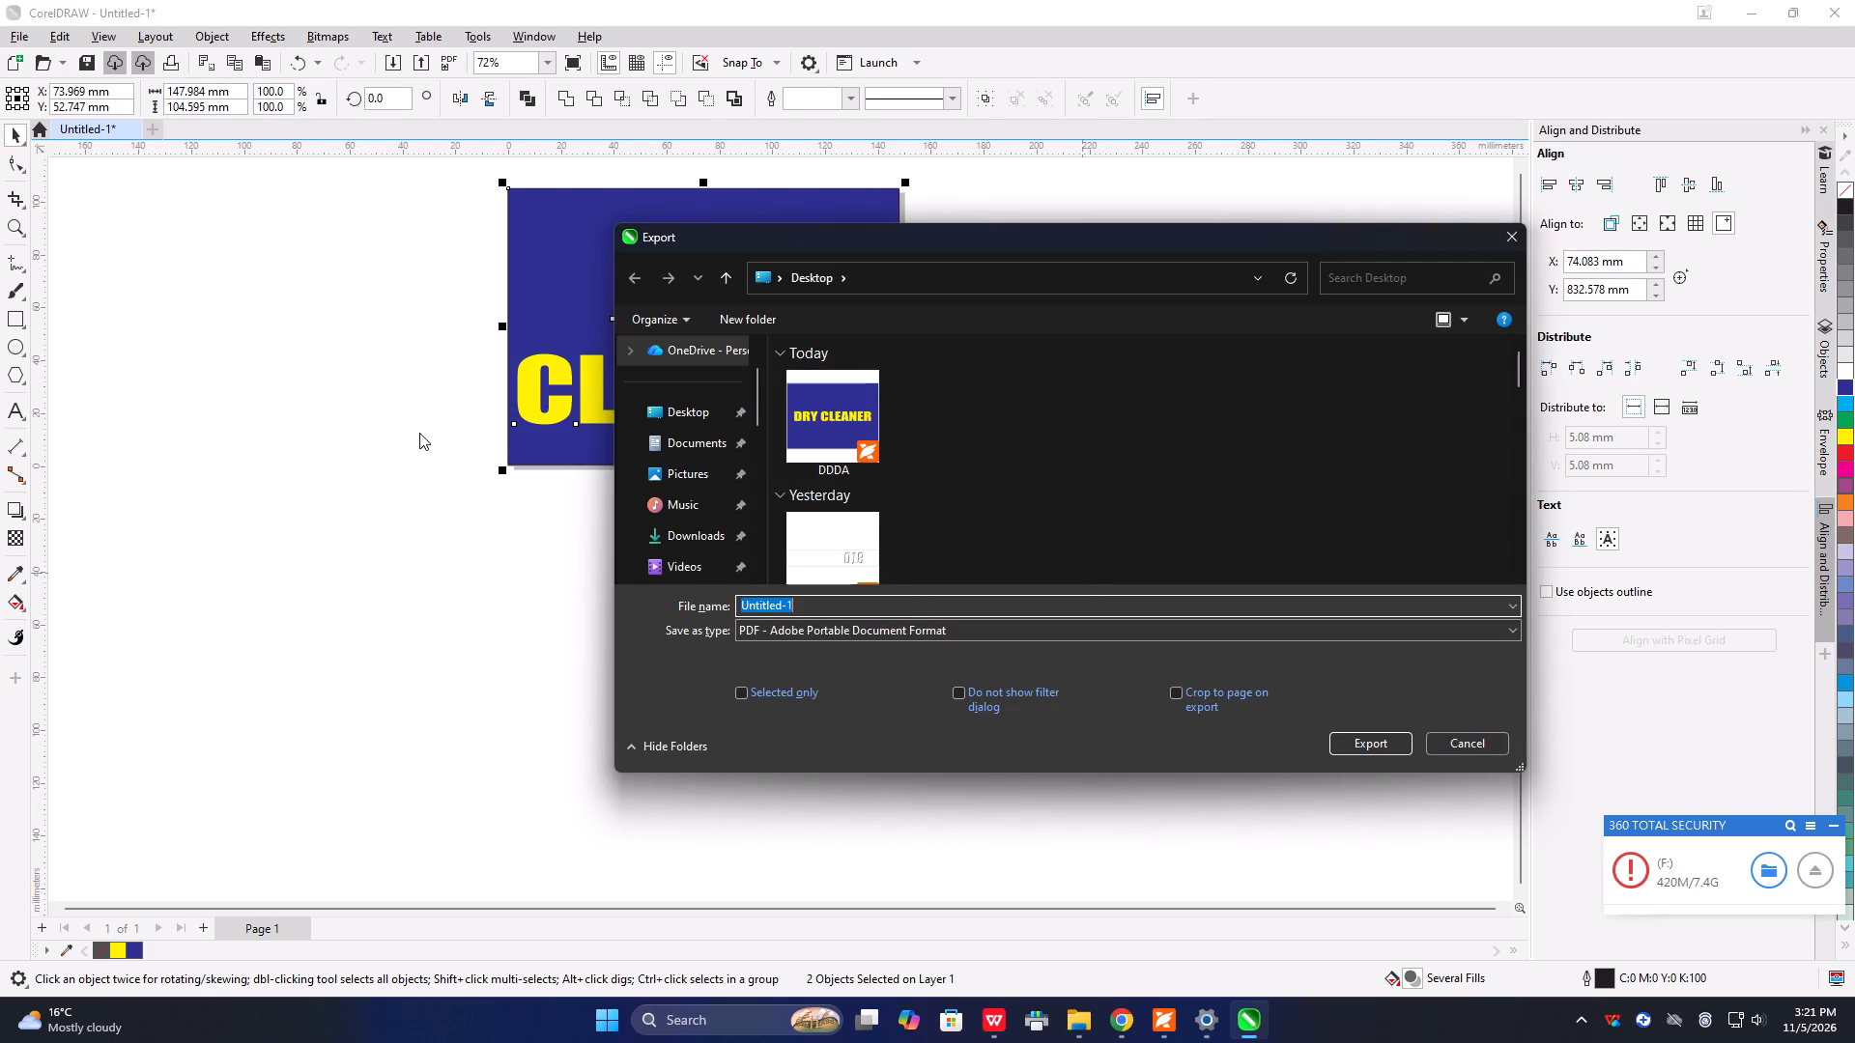
left_click(836, 404)
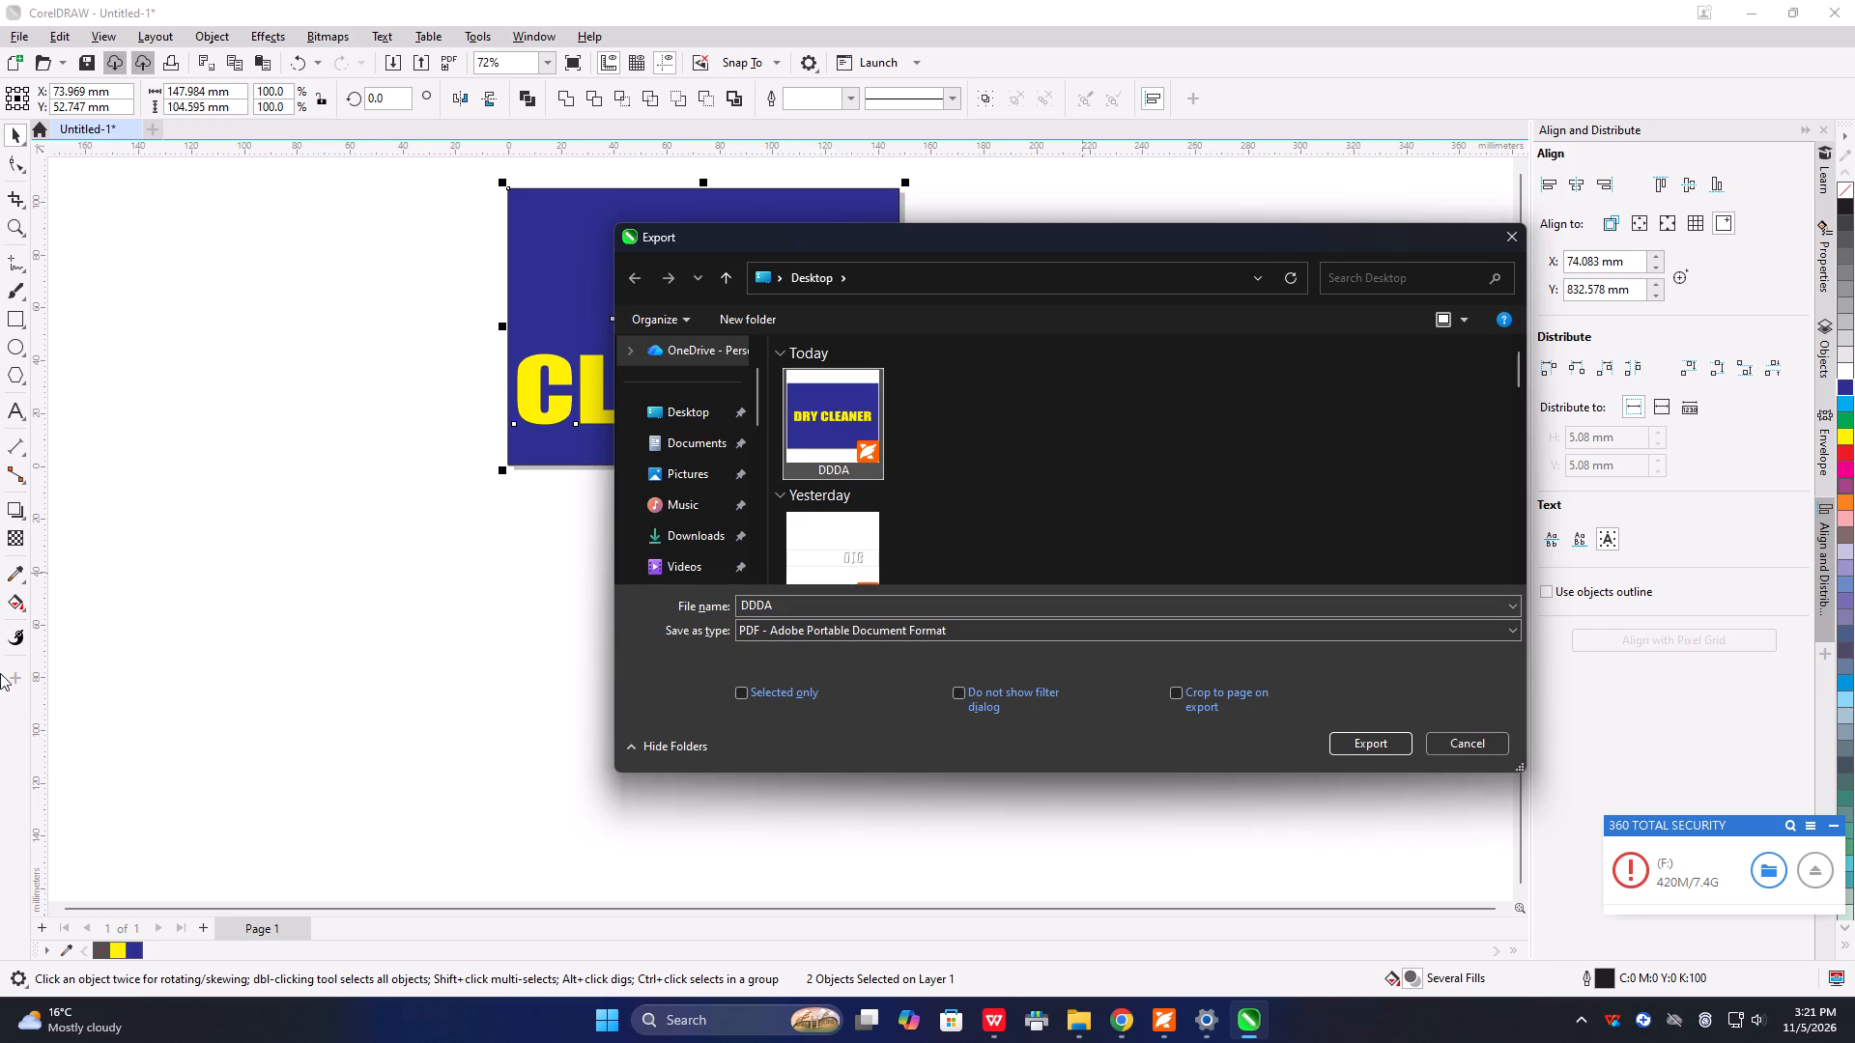
left_click(1384, 747)
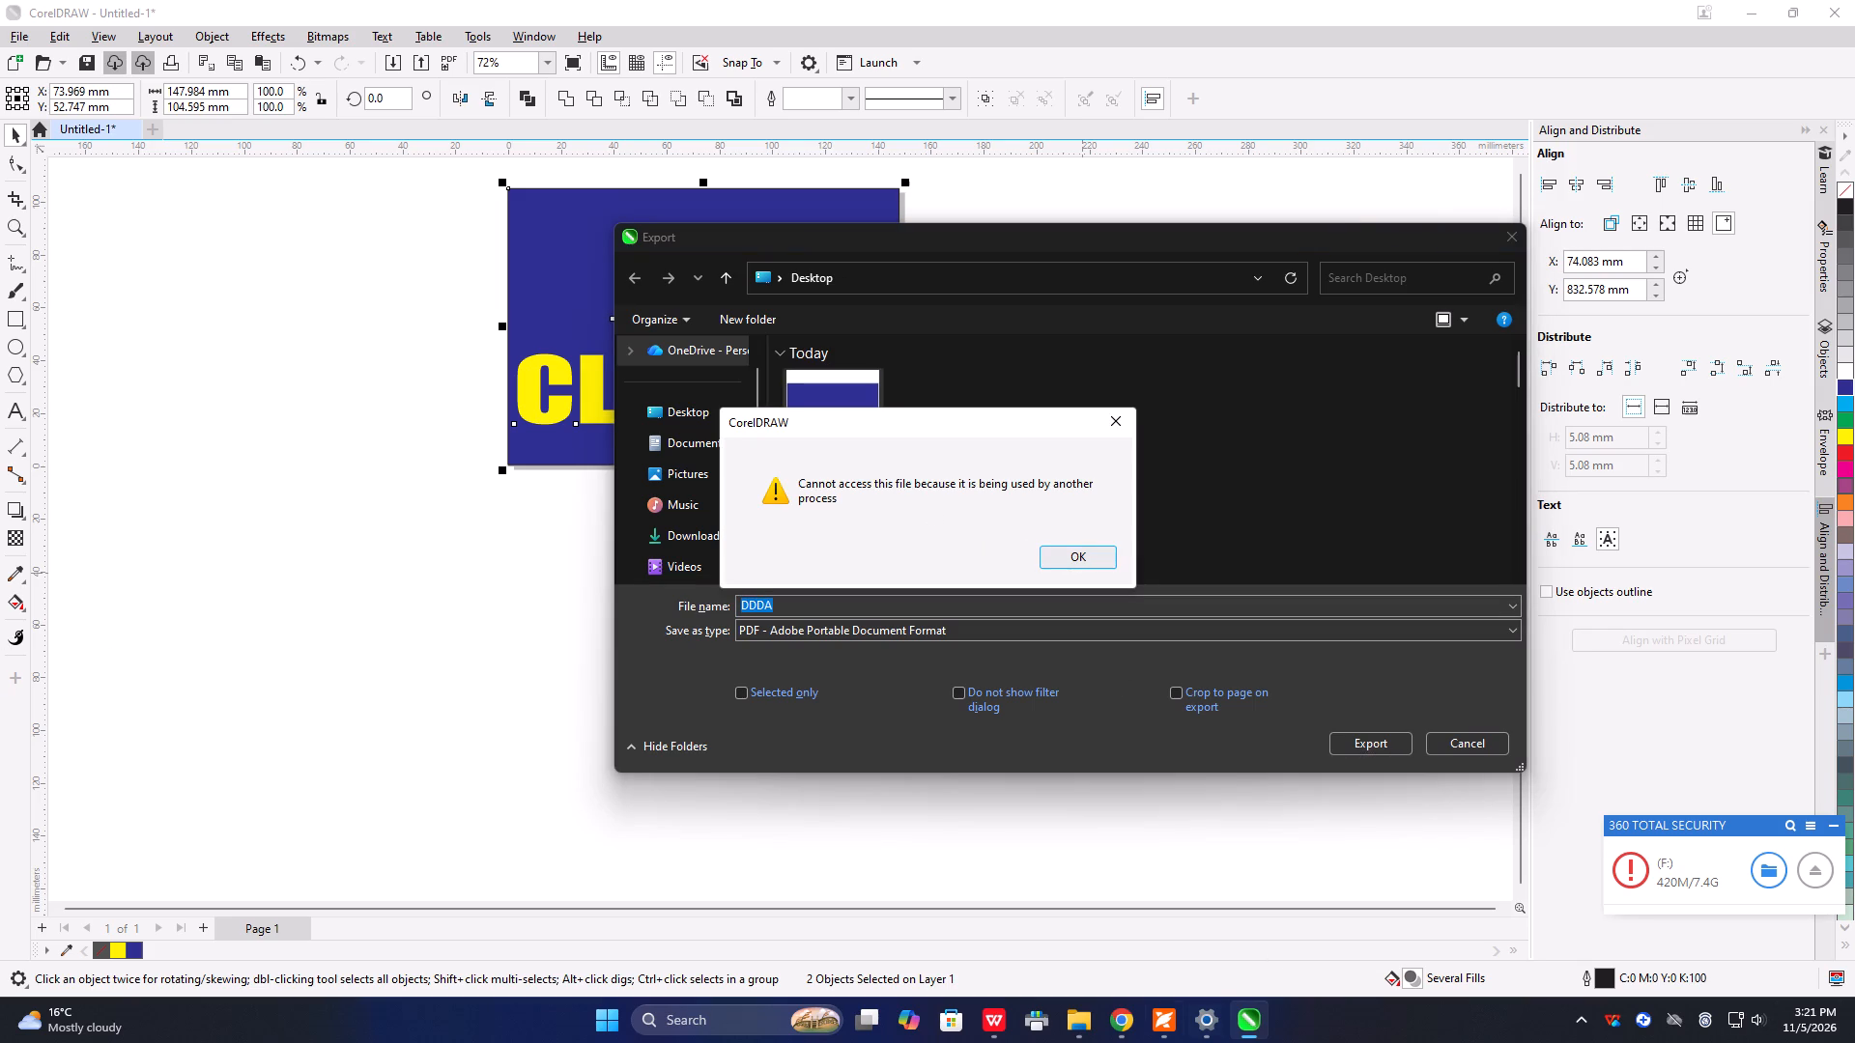
Switch to WPS Office, close the open DDDA.pdf without saving it to the cloud, and minimize the window.
left_click(1155, 1018)
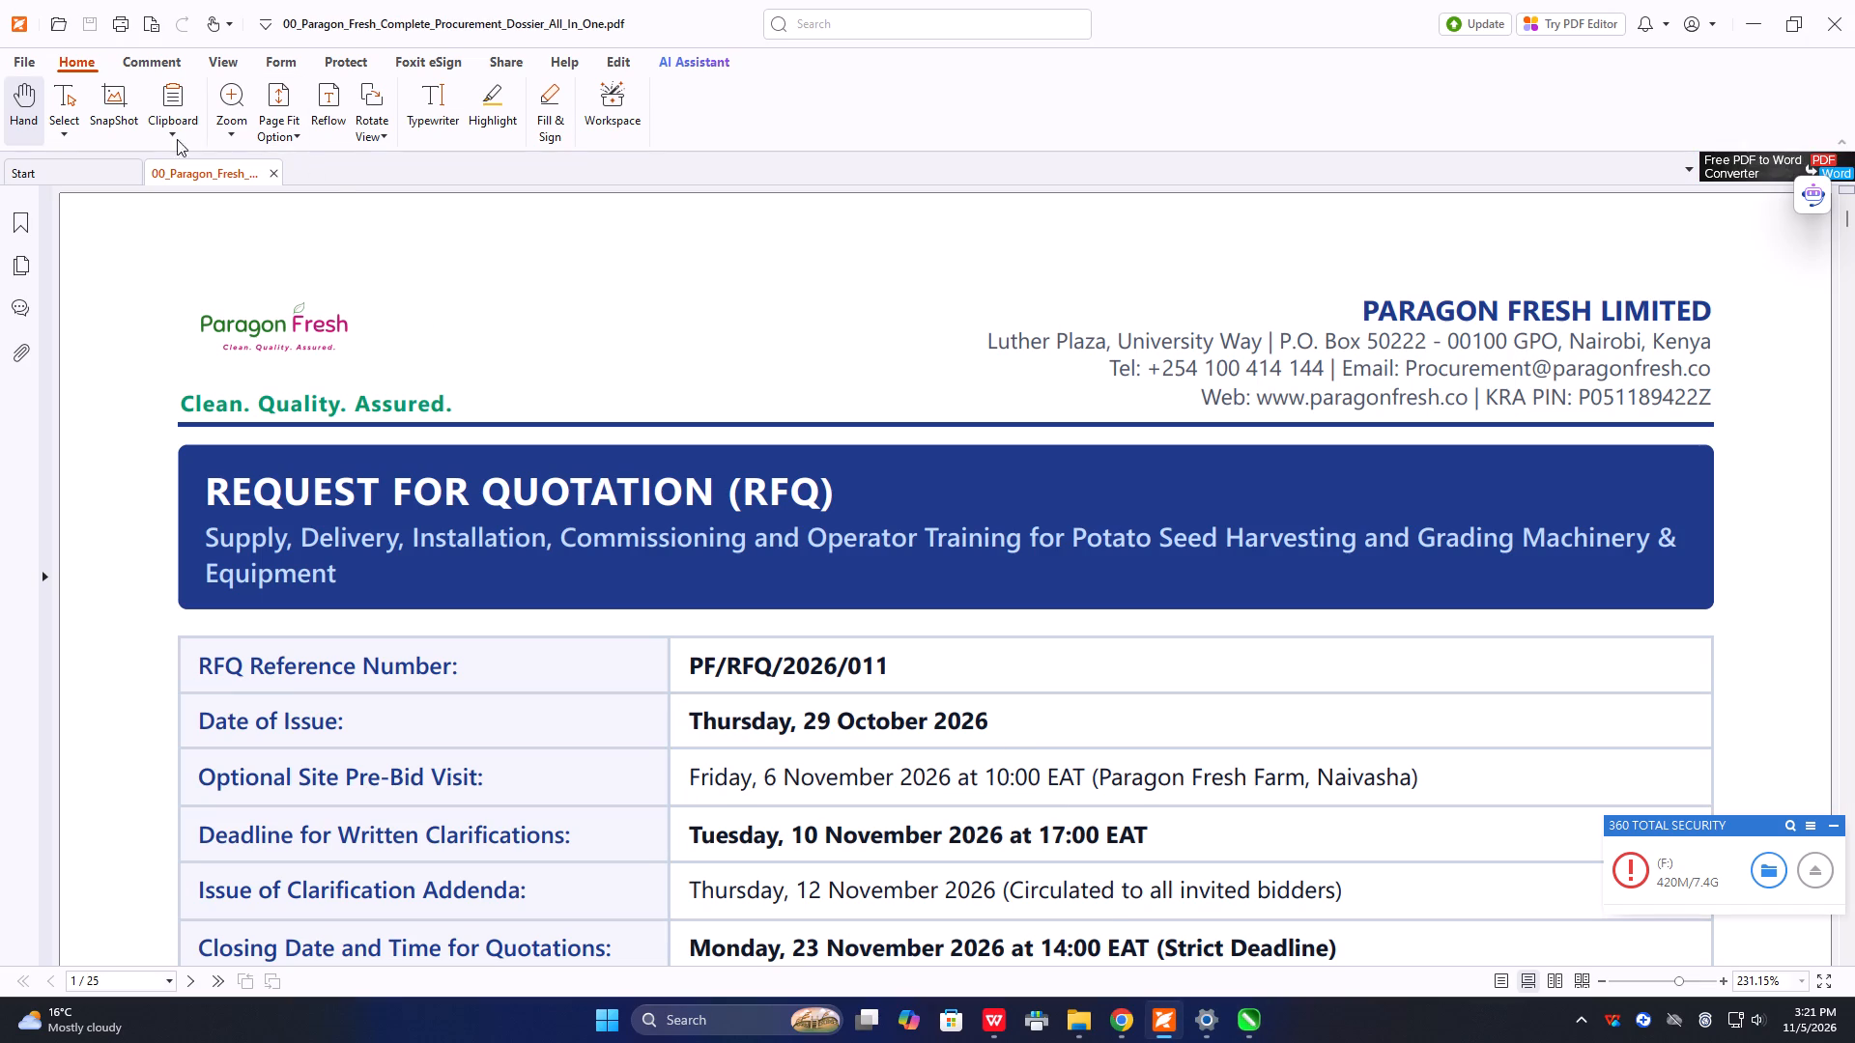
left_click(1006, 1019)
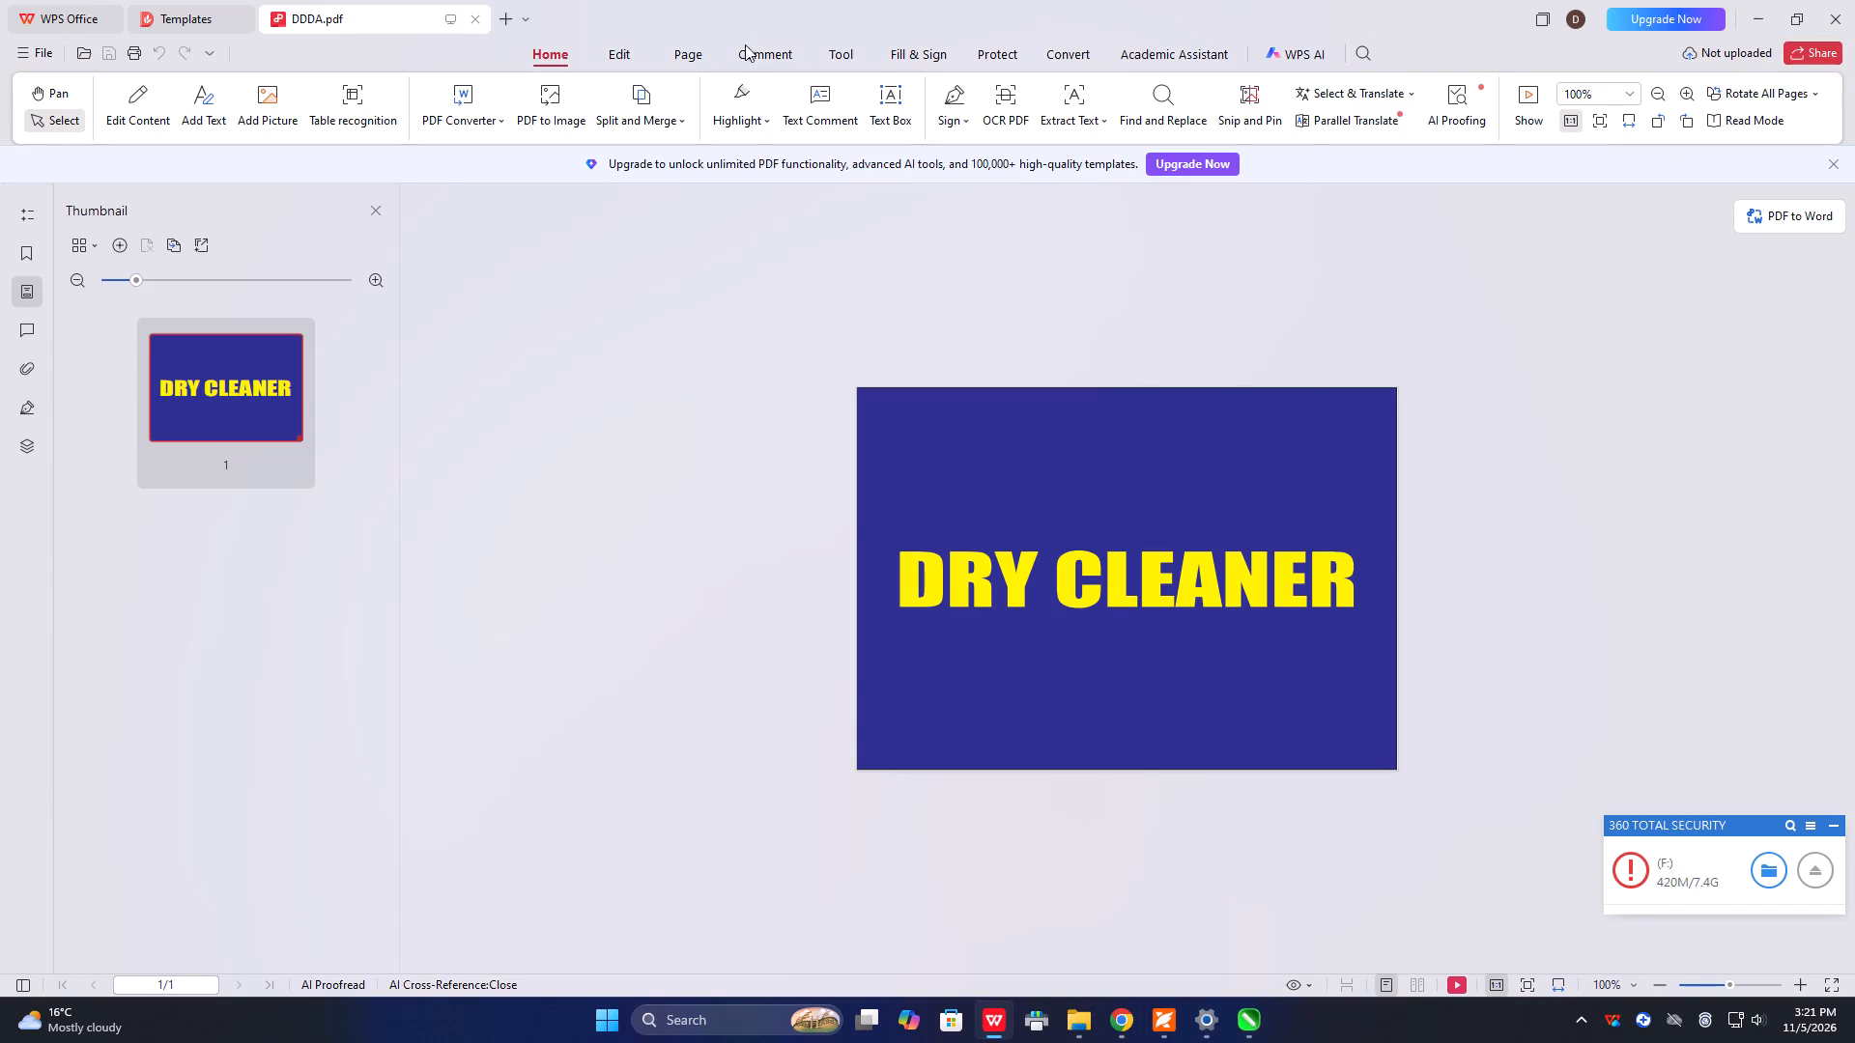
left_click(471, 16)
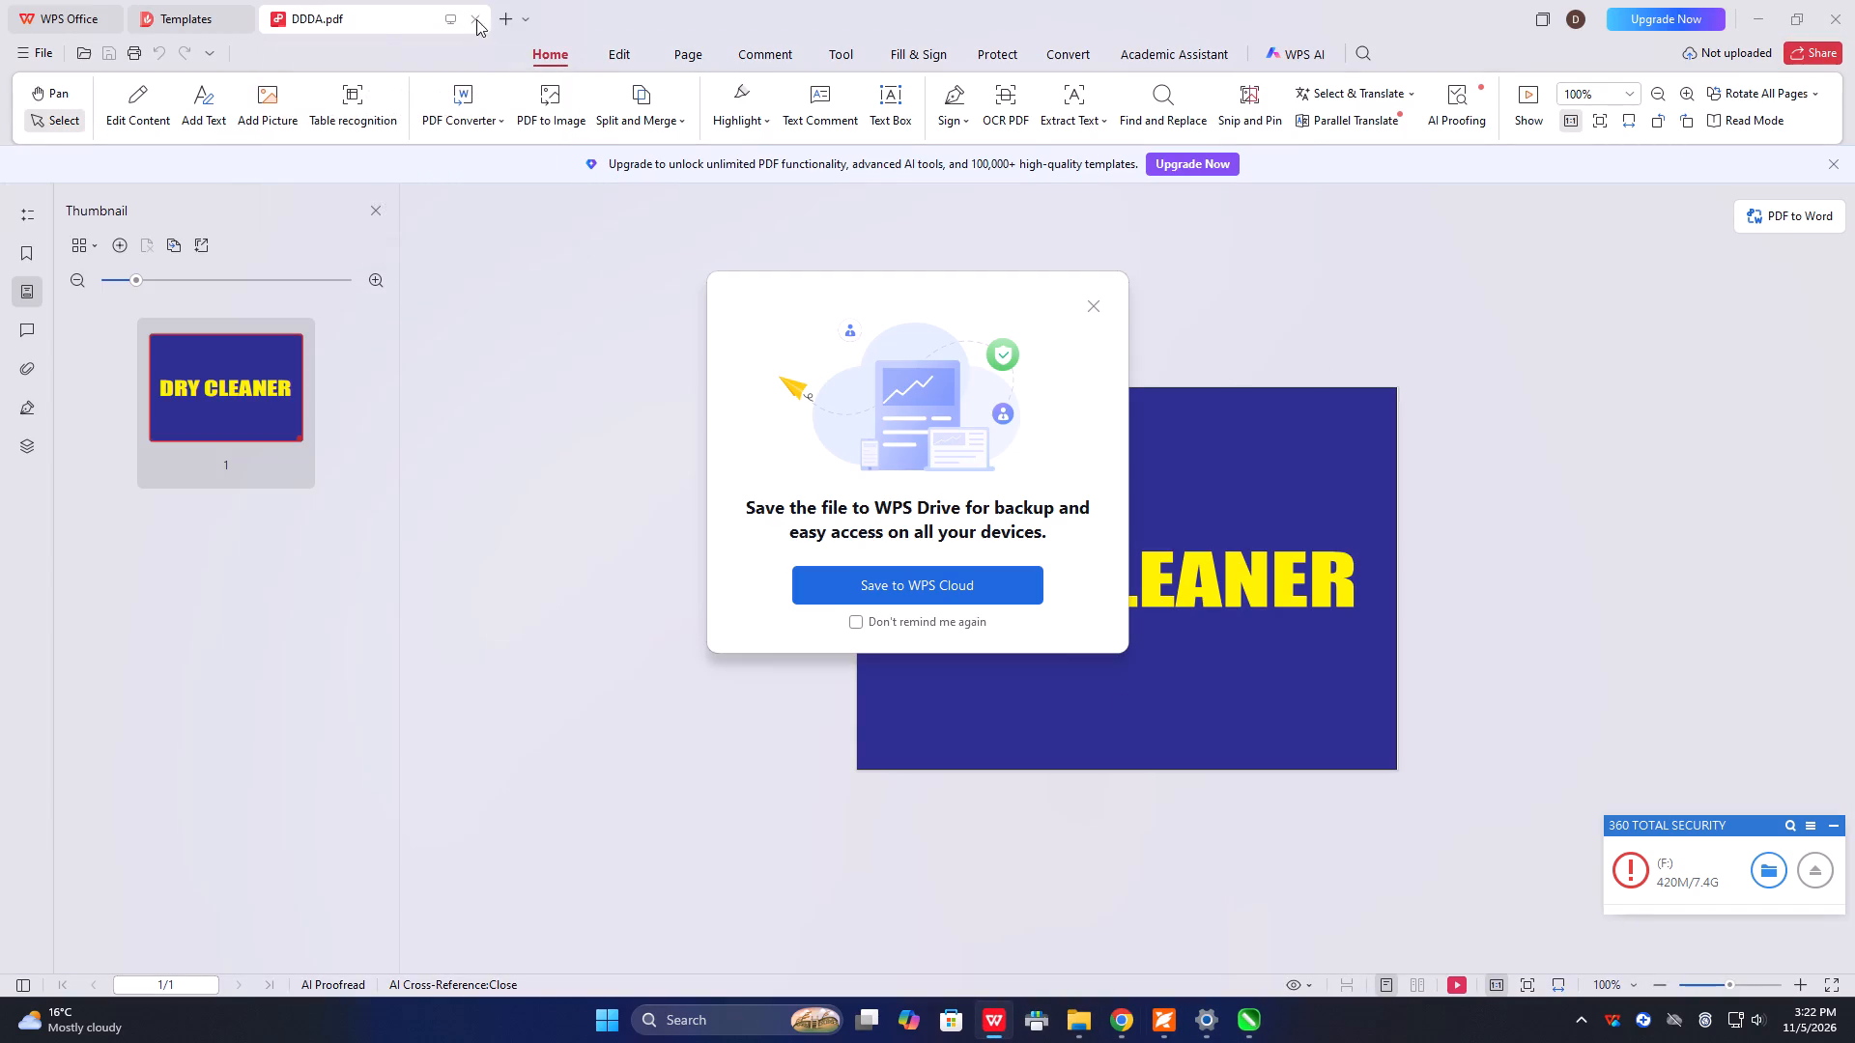
left_click(1088, 308)
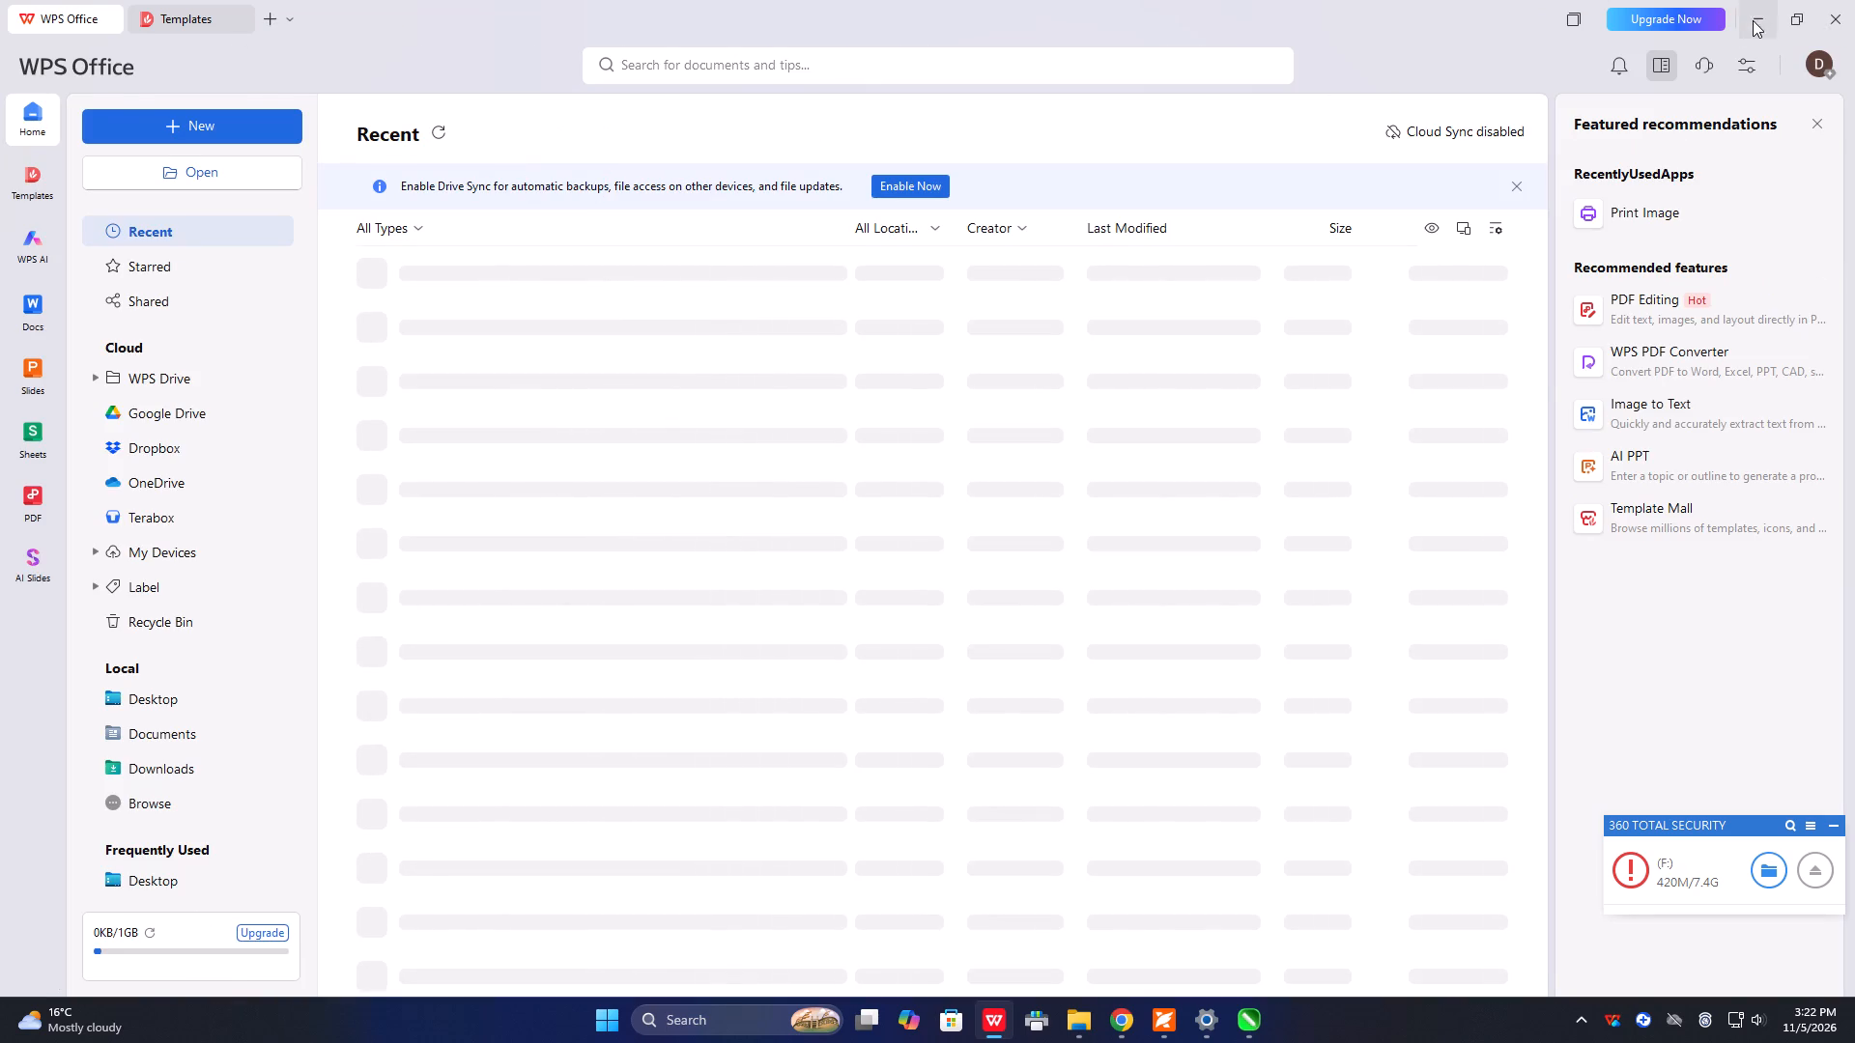
left_click(1755, 13)
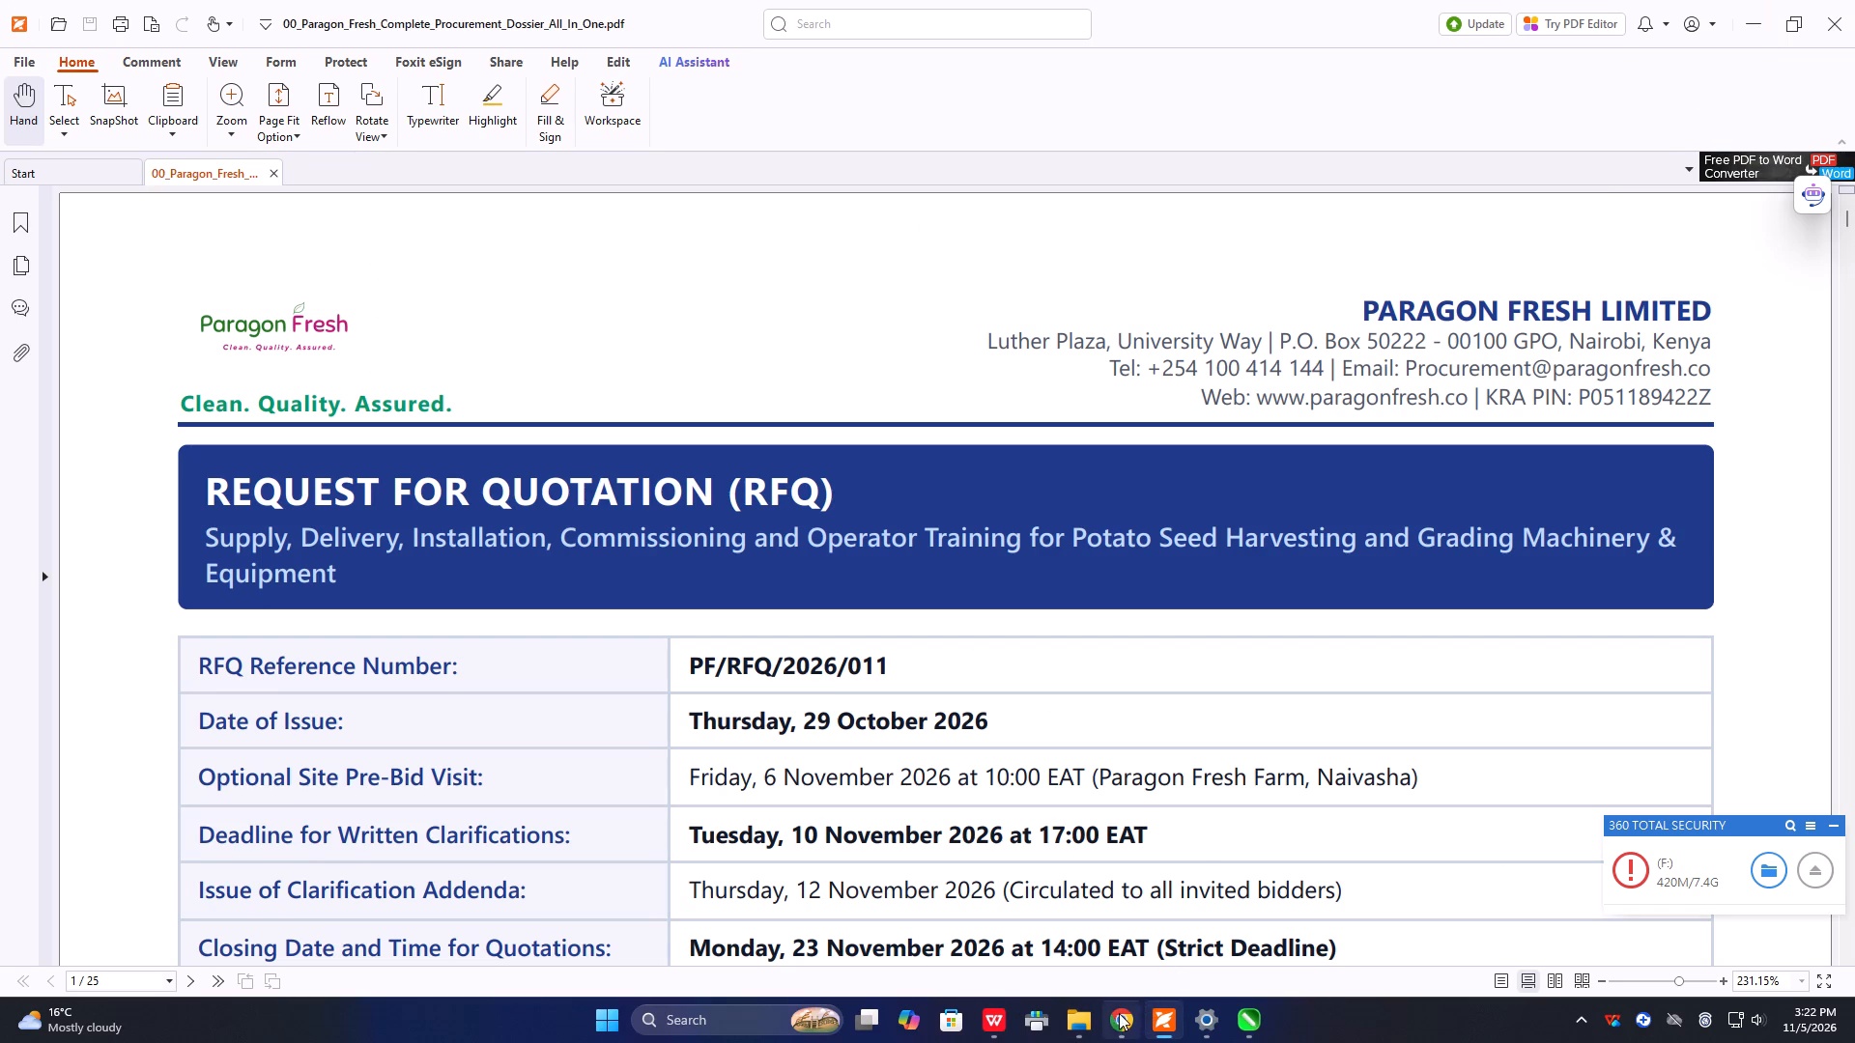
Return to CorelDRAW and export the current document as DDDA.pdf on the Desktop with the Document Distribution preset, replacing the existing file.
left_click(1254, 1024)
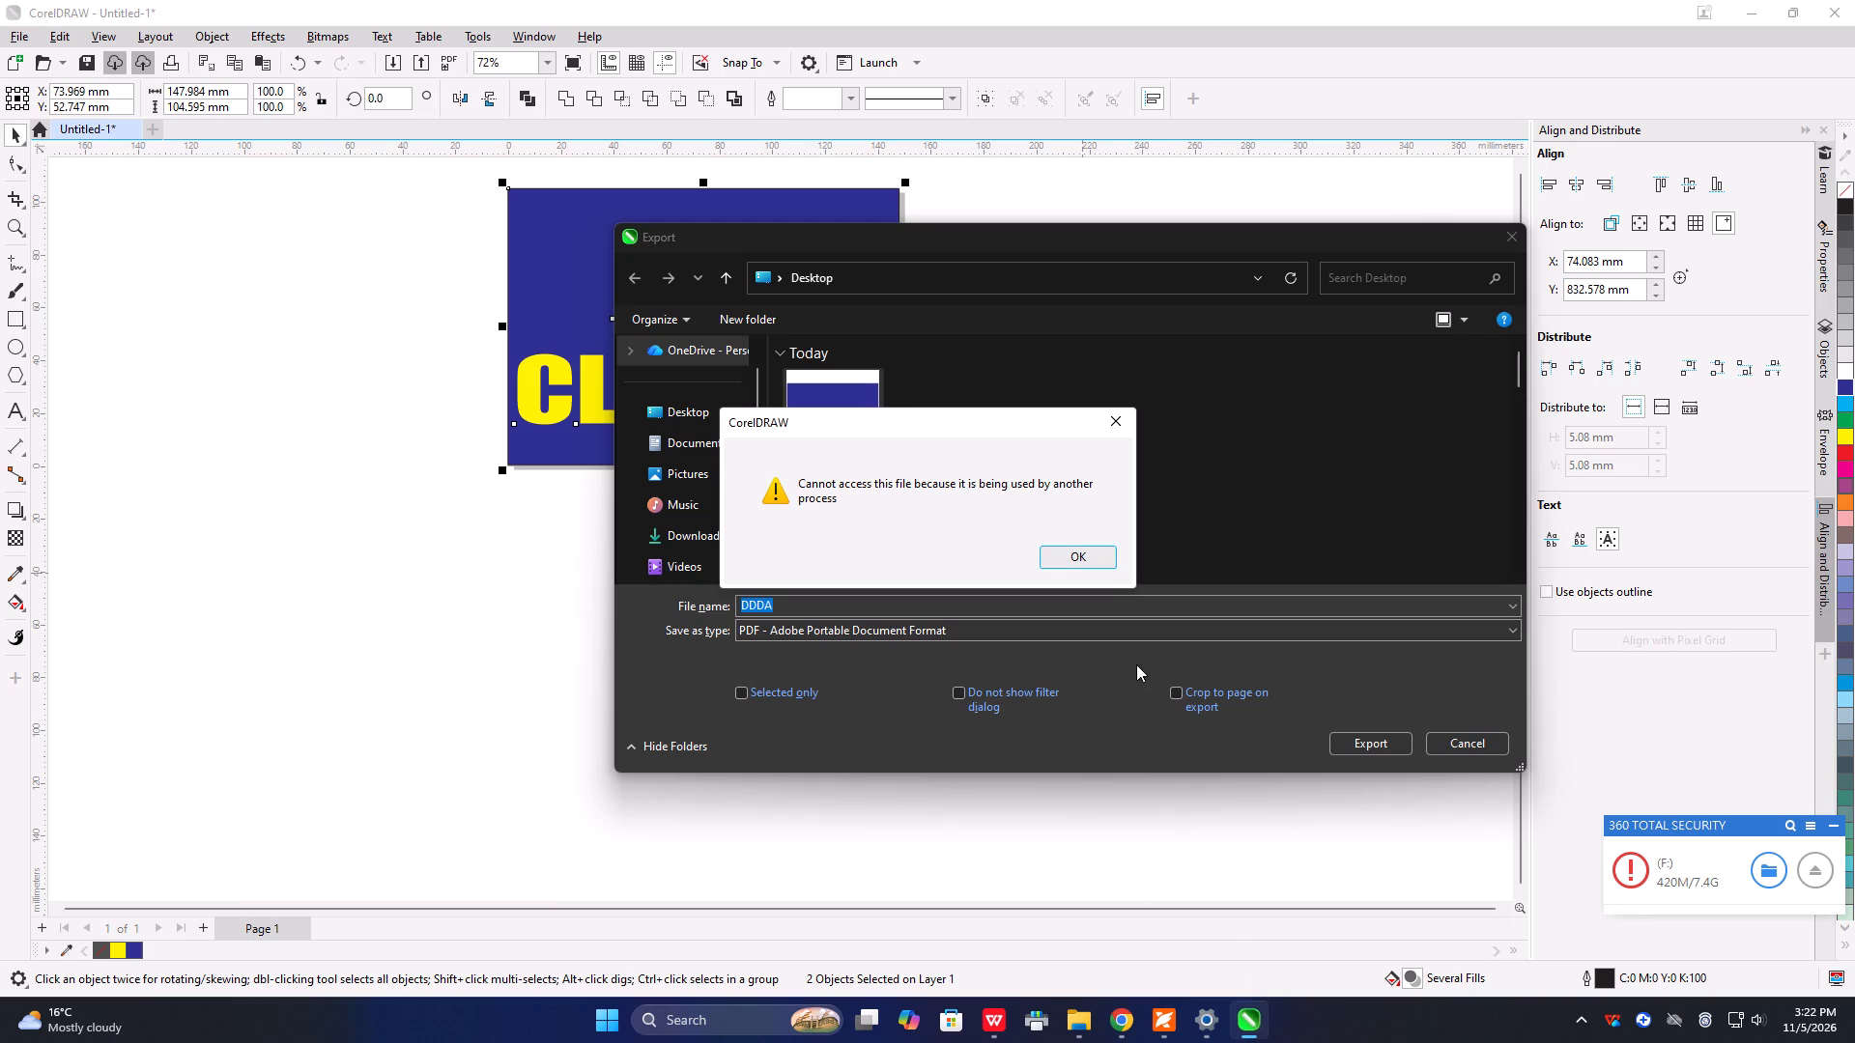
left_click(1099, 555)
left_click(815, 435)
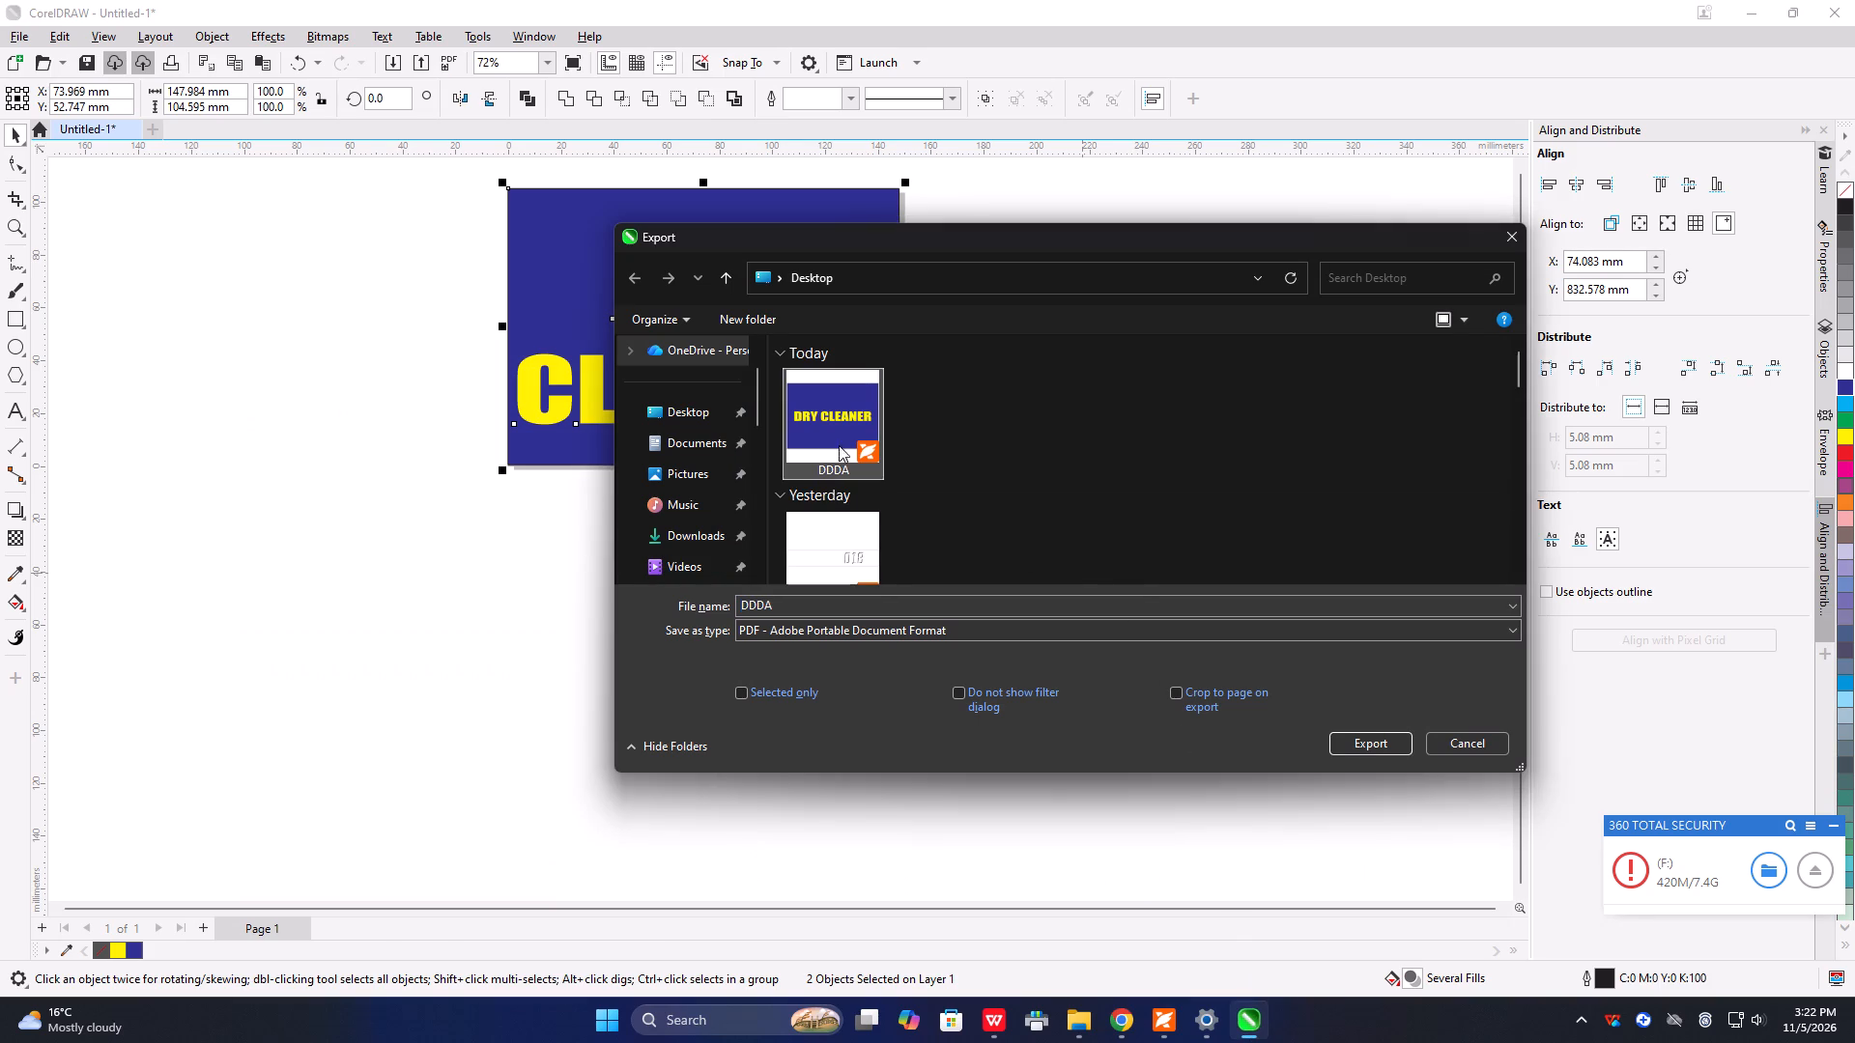
left_click(1386, 745)
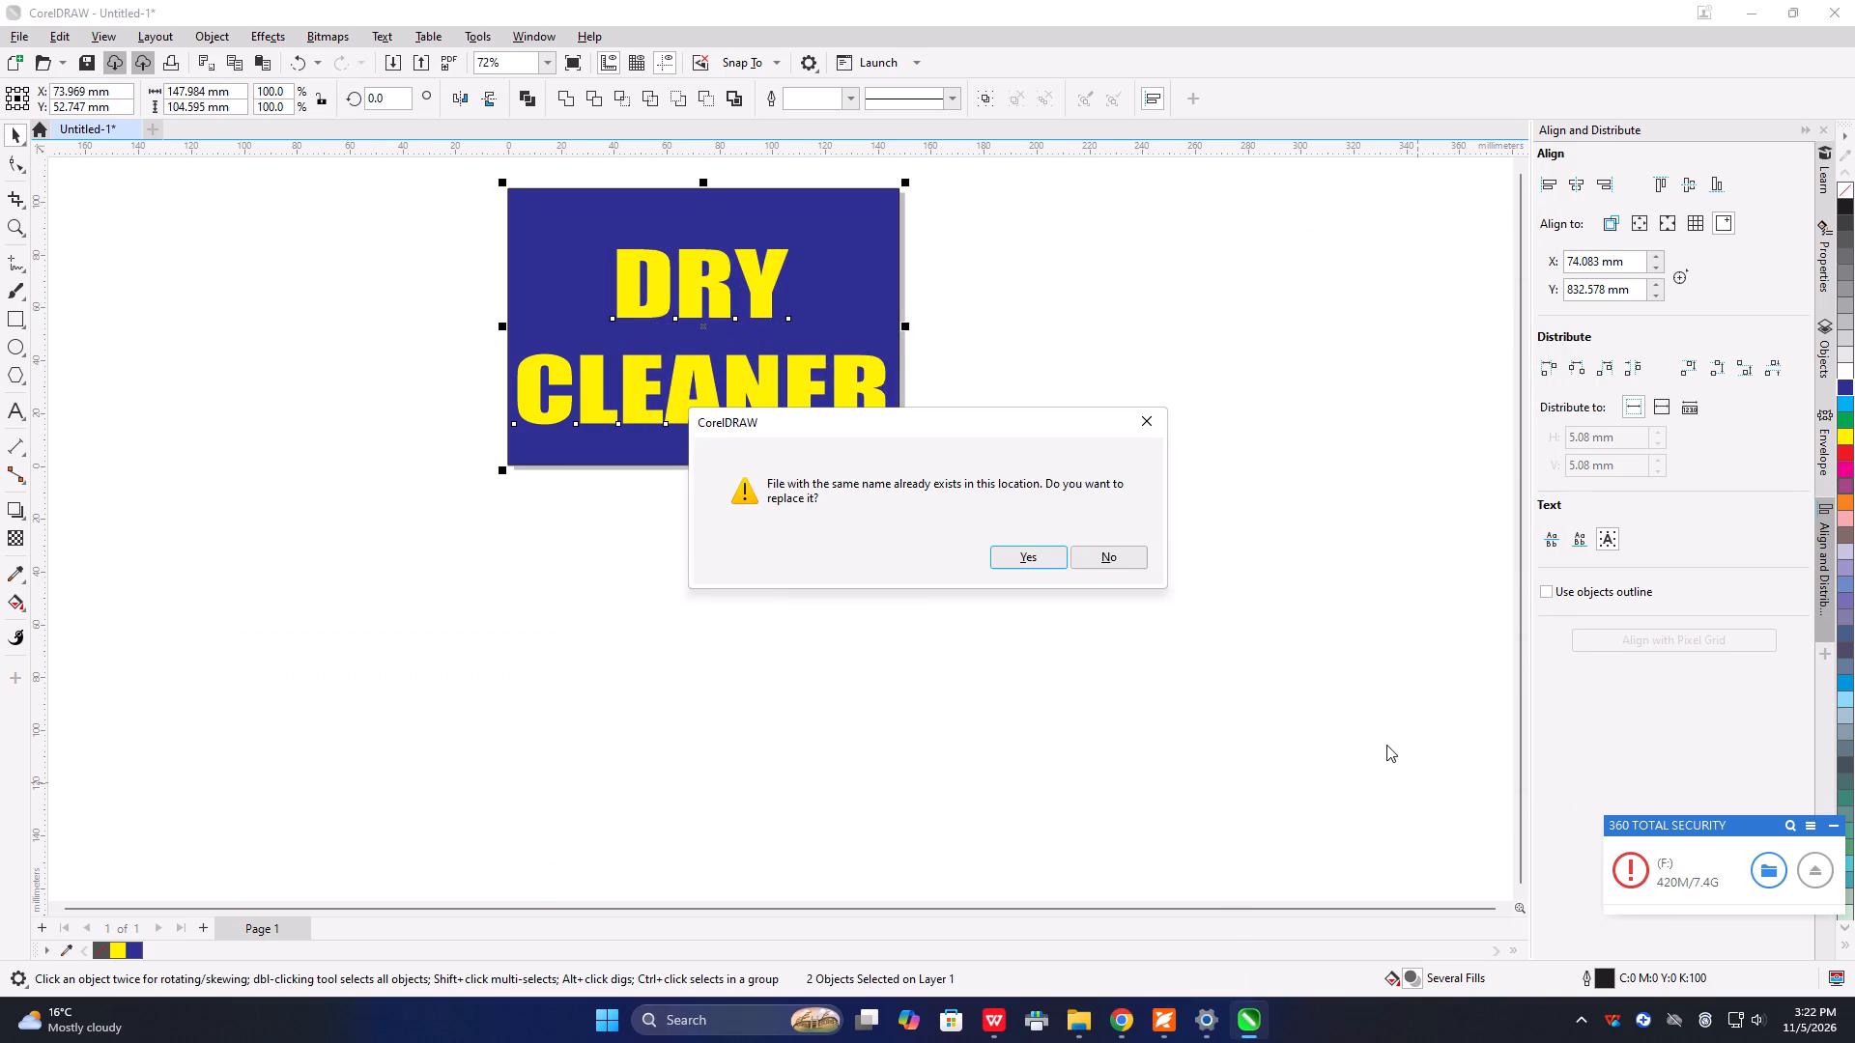
left_click(1022, 560)
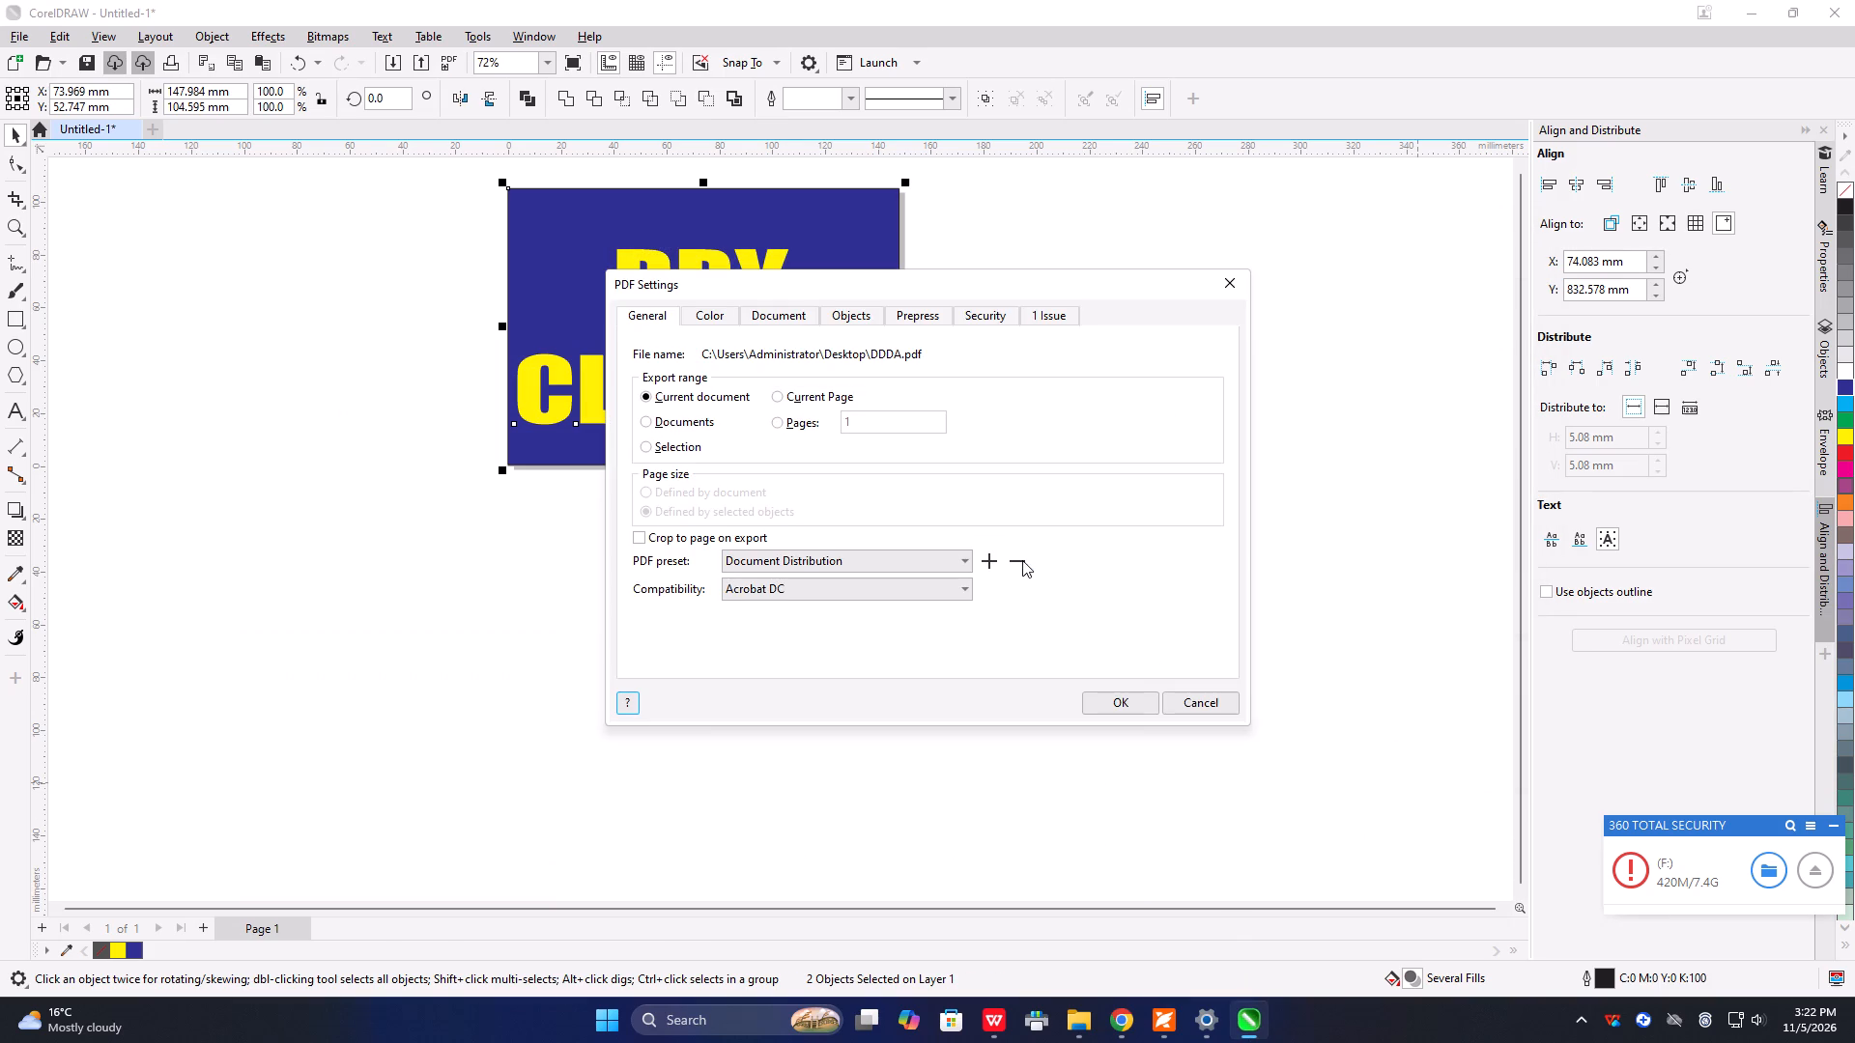
left_click(1137, 703)
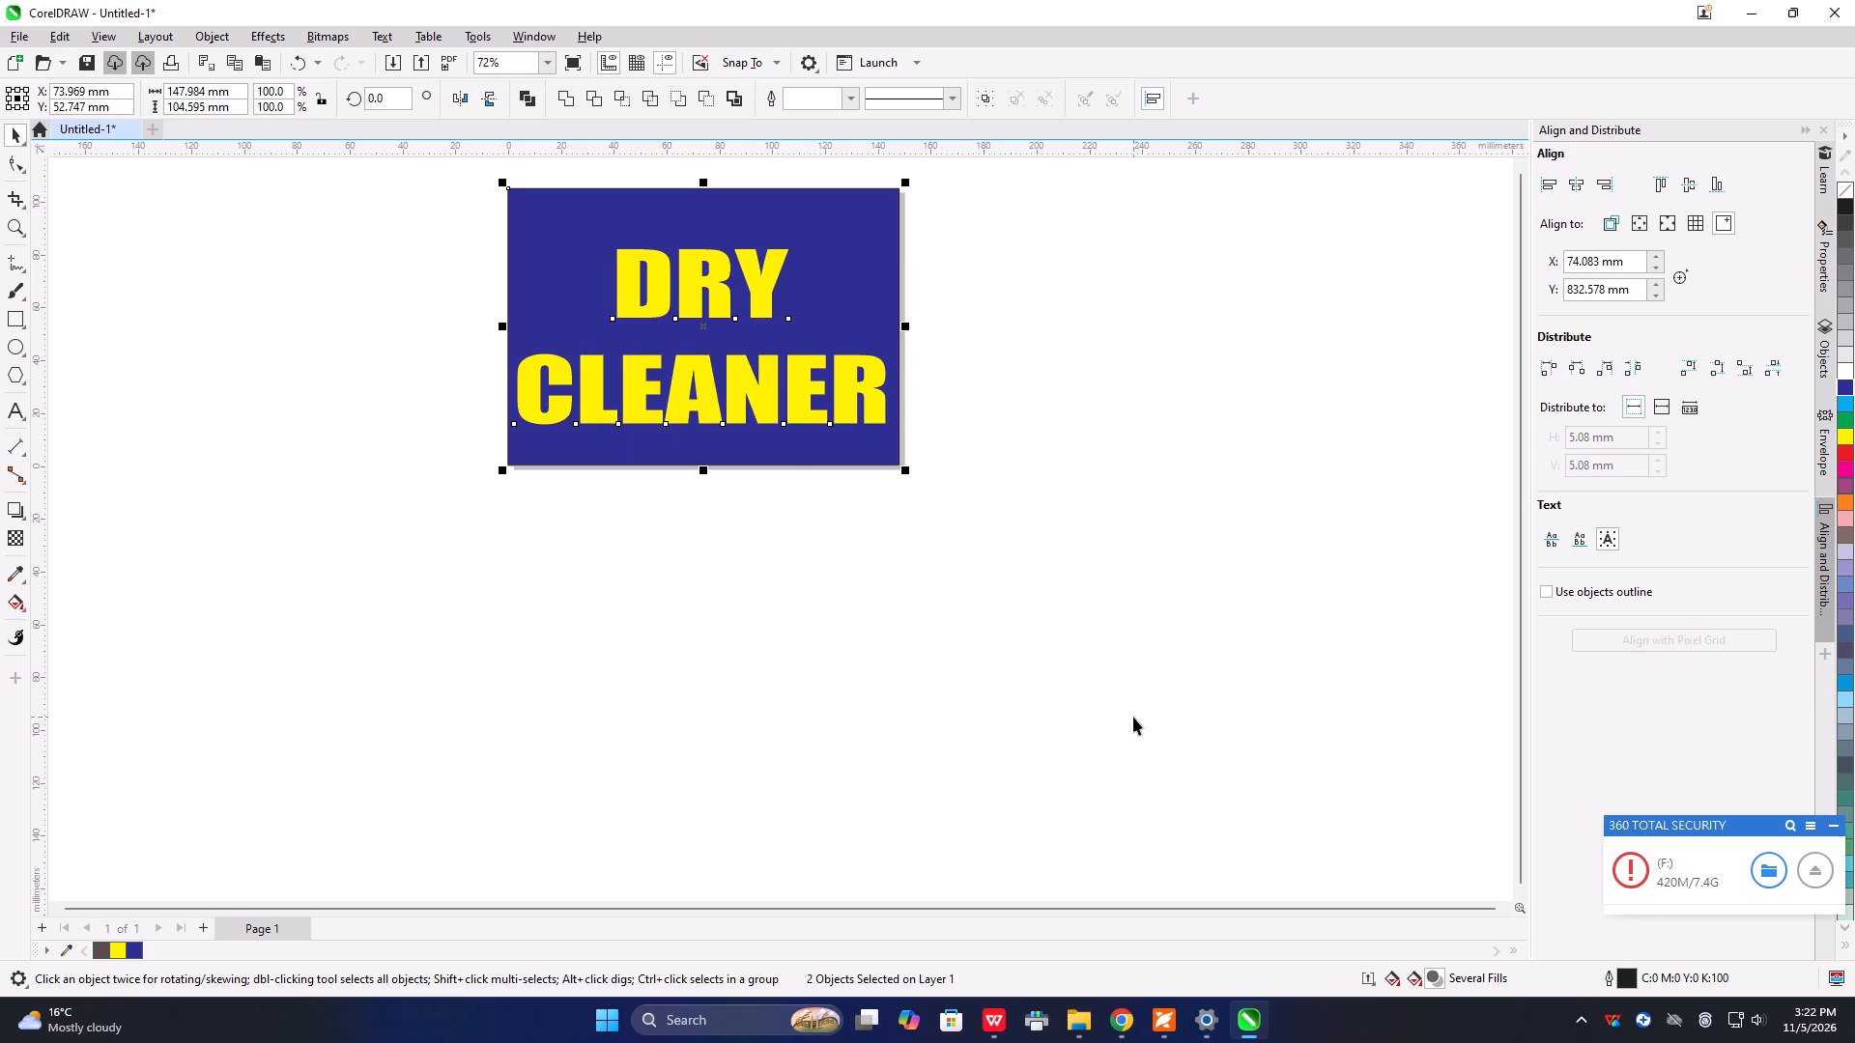
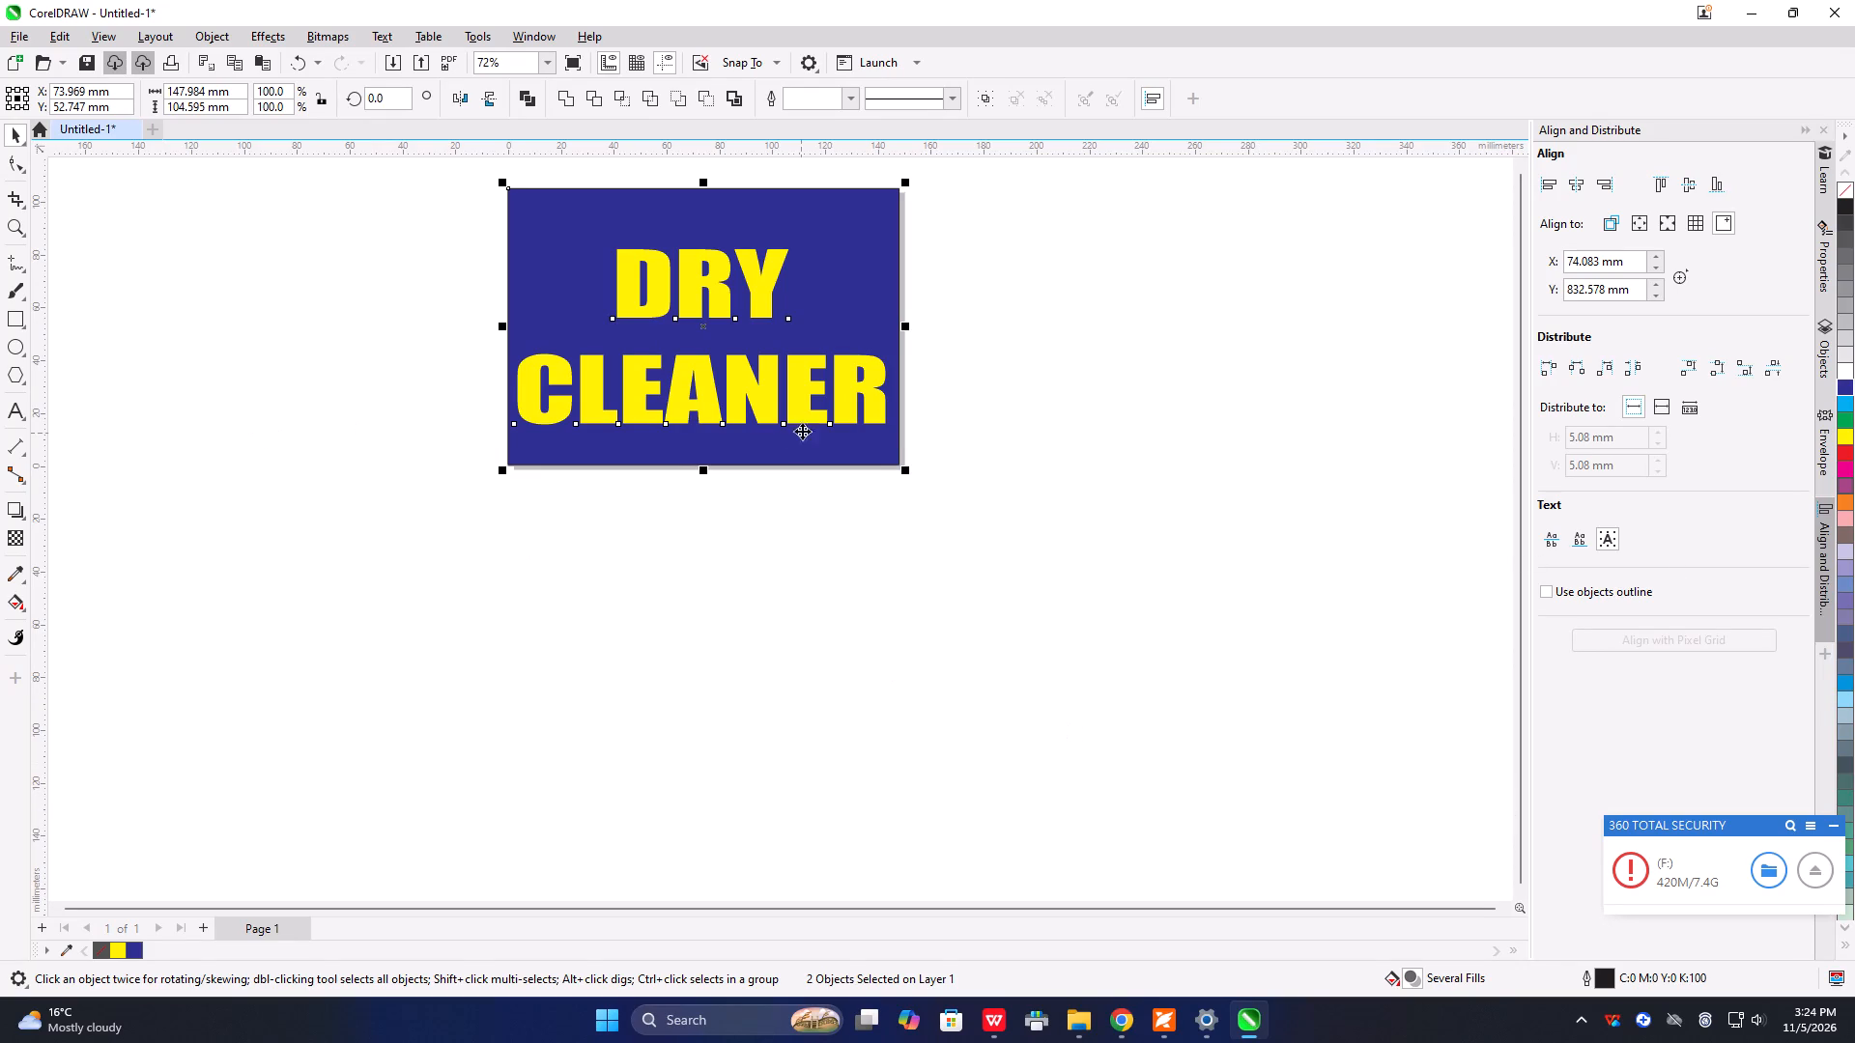
Clear the current selection and select only the yellow DRY CLEANER text, without the blue background.
left_click(1240, 649)
left_click(774, 407)
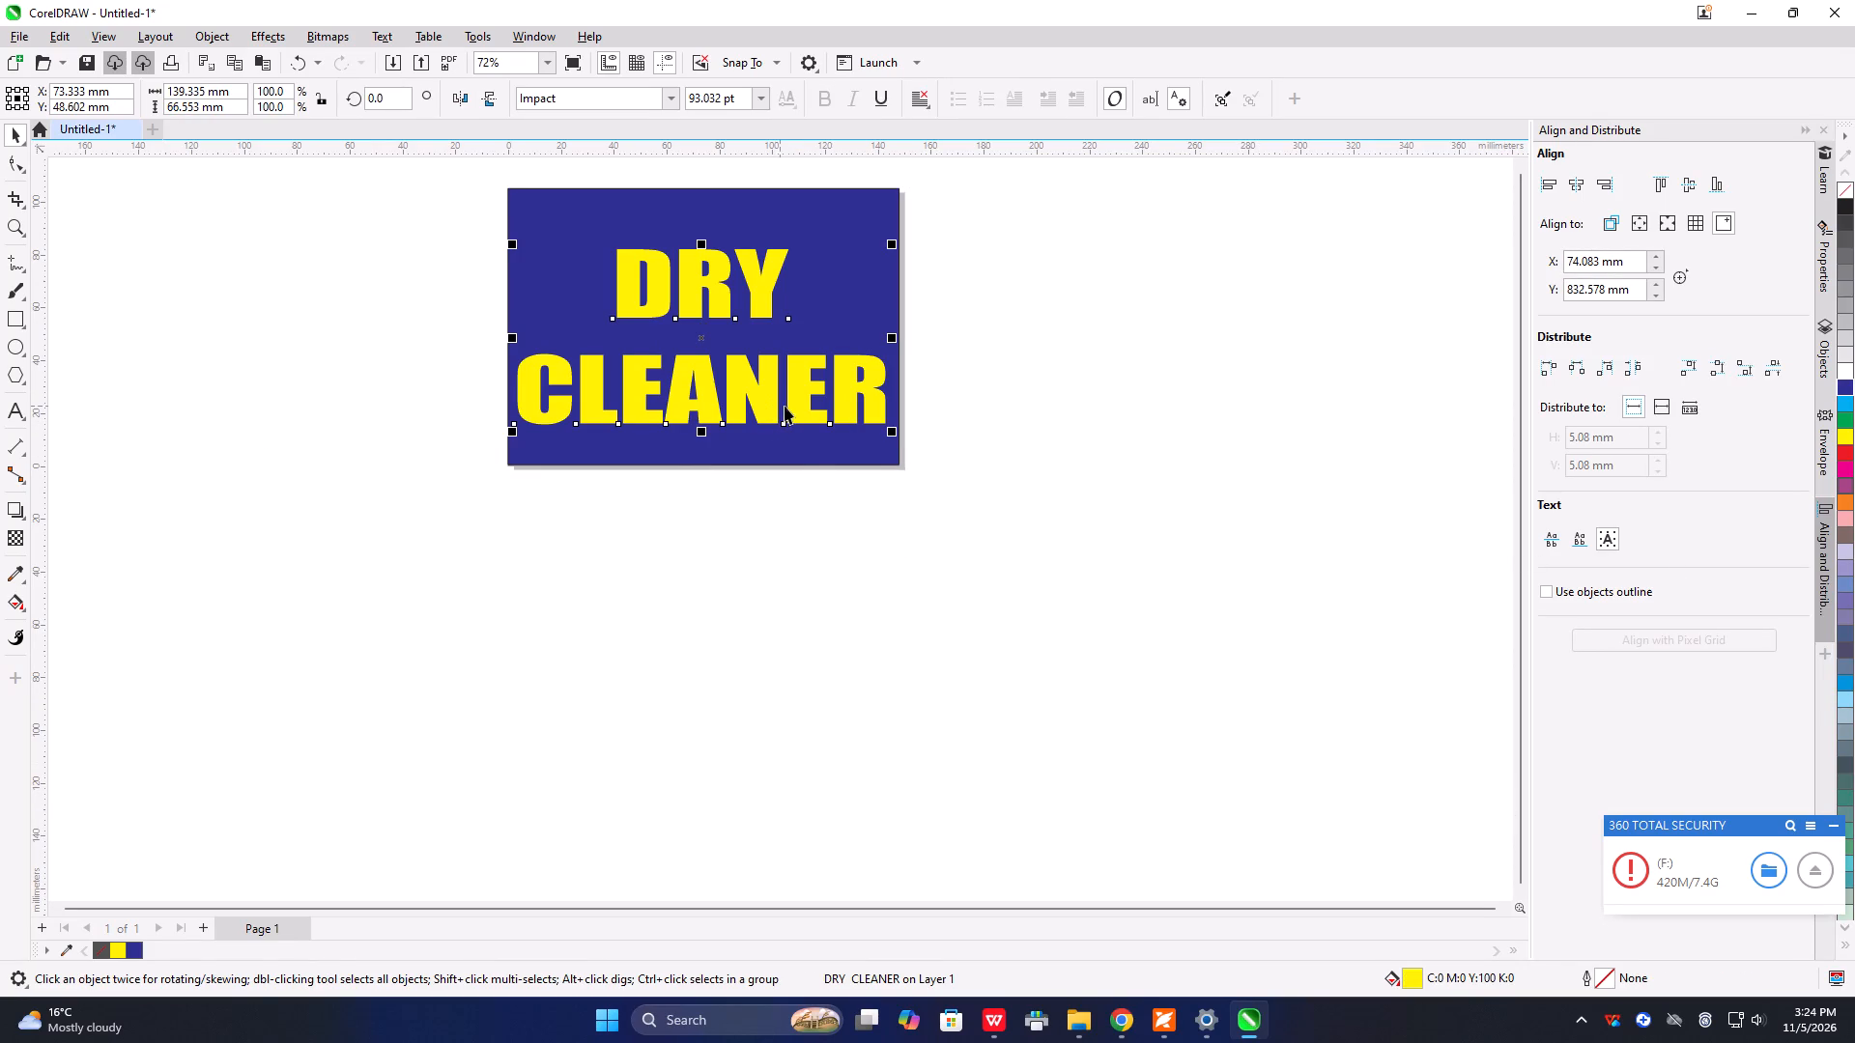
Deselect the DRY CLEANER text and switch to Chrome with the Paragon Fresh procurement dossier PDF.
left_click(1107, 547)
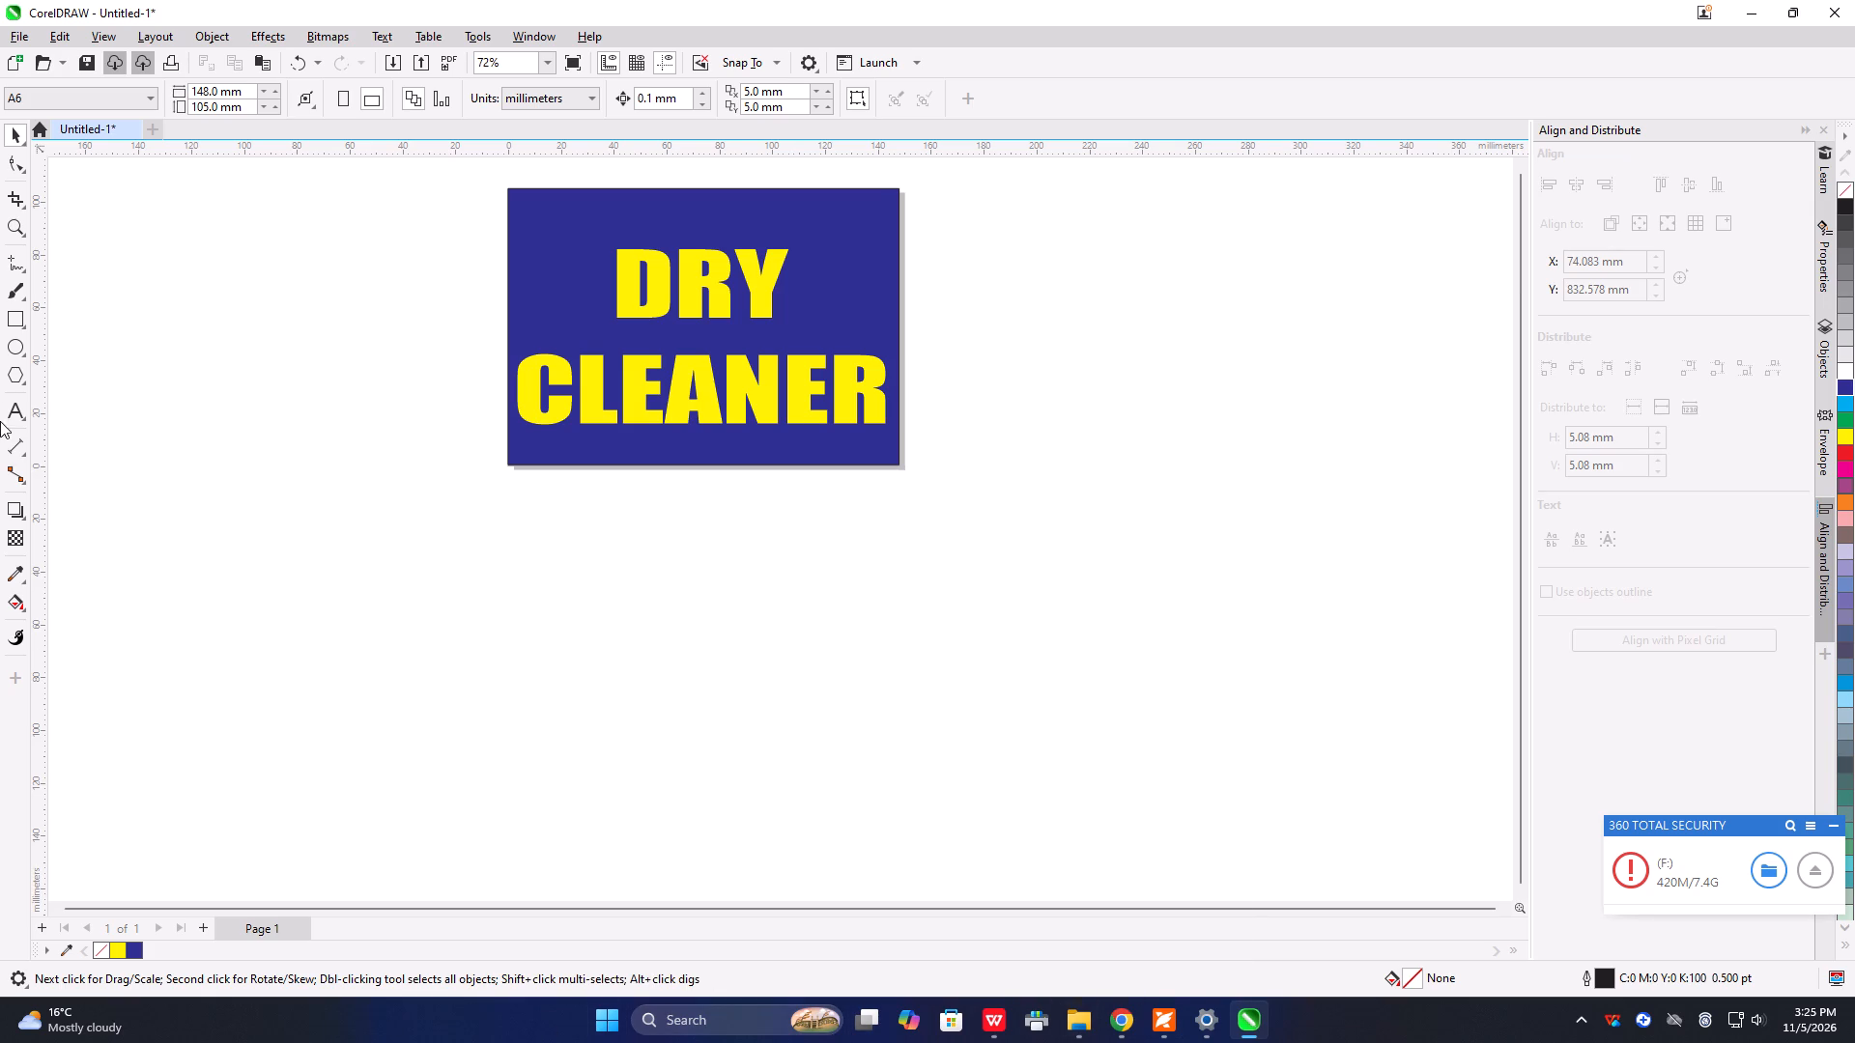
left_click(1116, 1013)
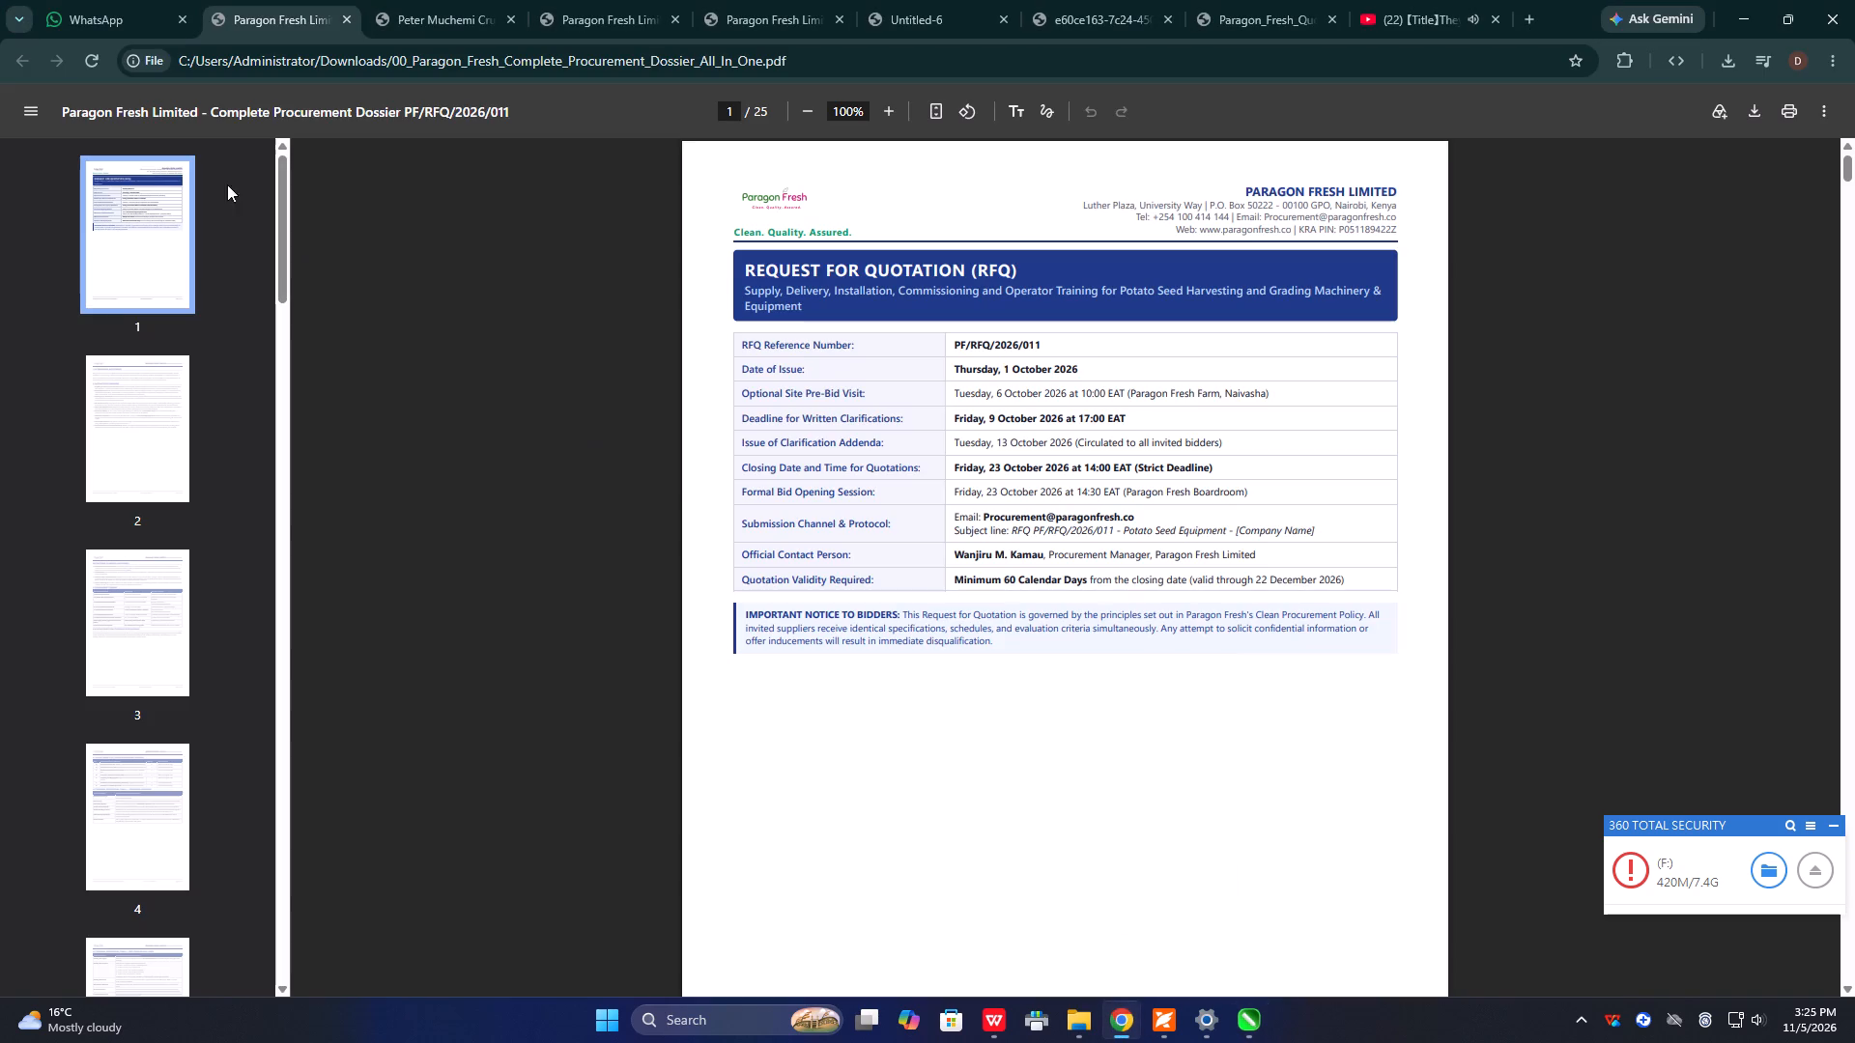